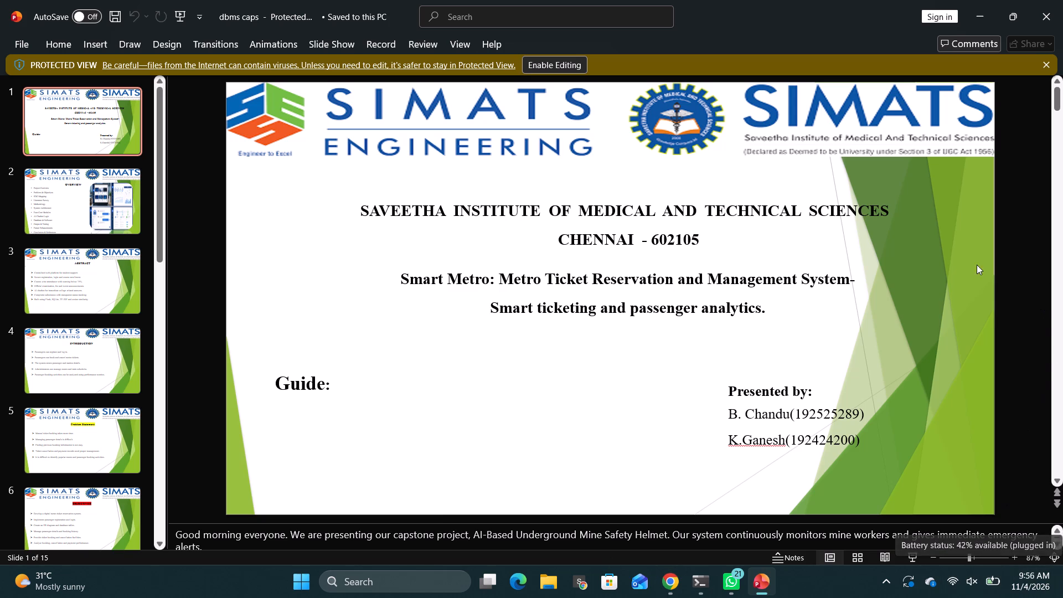
Enable editing of the protected dbms caps presentation.
left_click(571, 62)
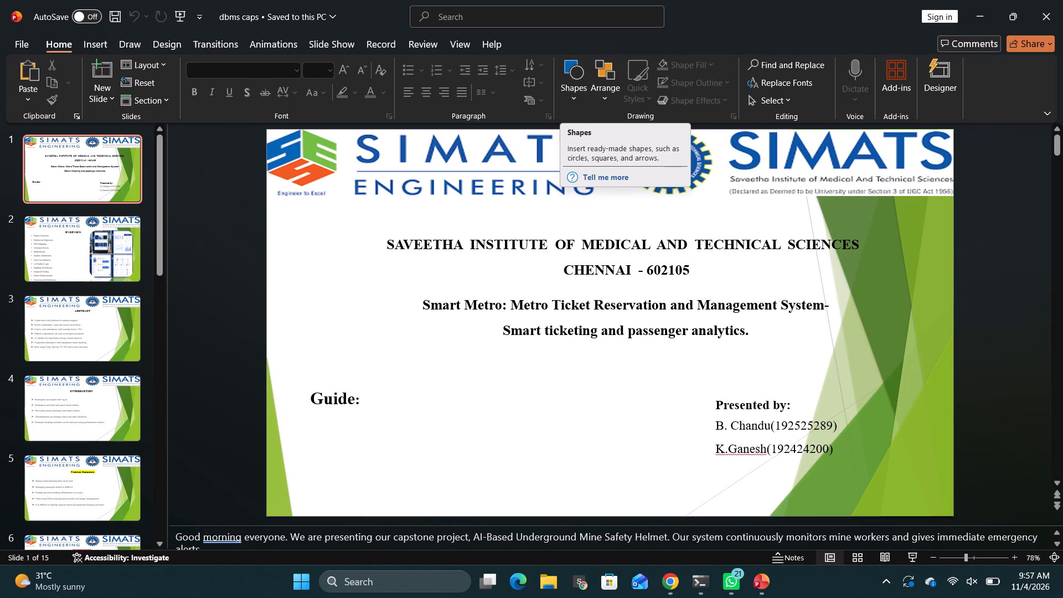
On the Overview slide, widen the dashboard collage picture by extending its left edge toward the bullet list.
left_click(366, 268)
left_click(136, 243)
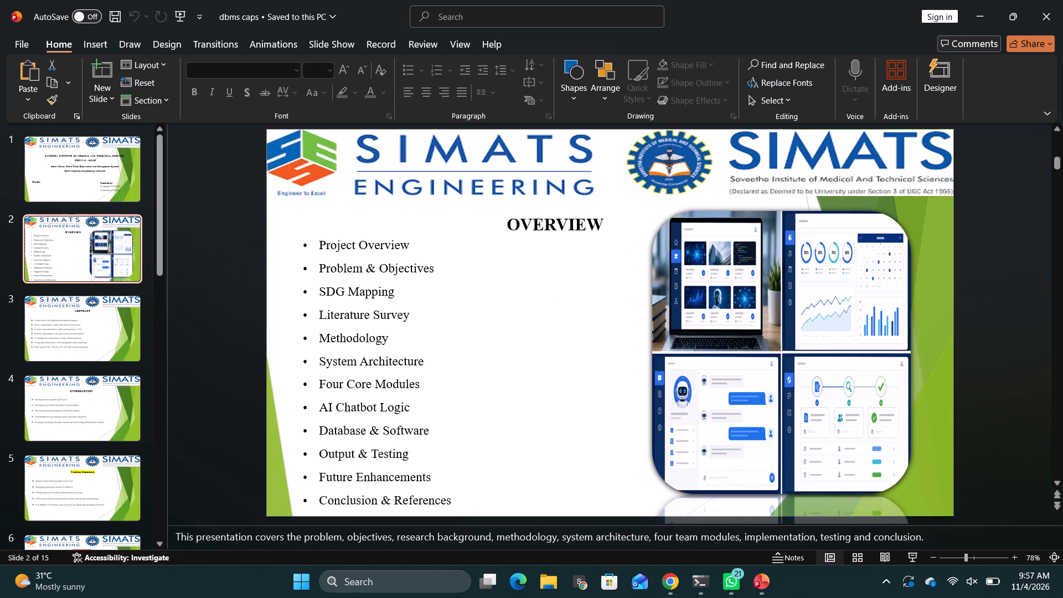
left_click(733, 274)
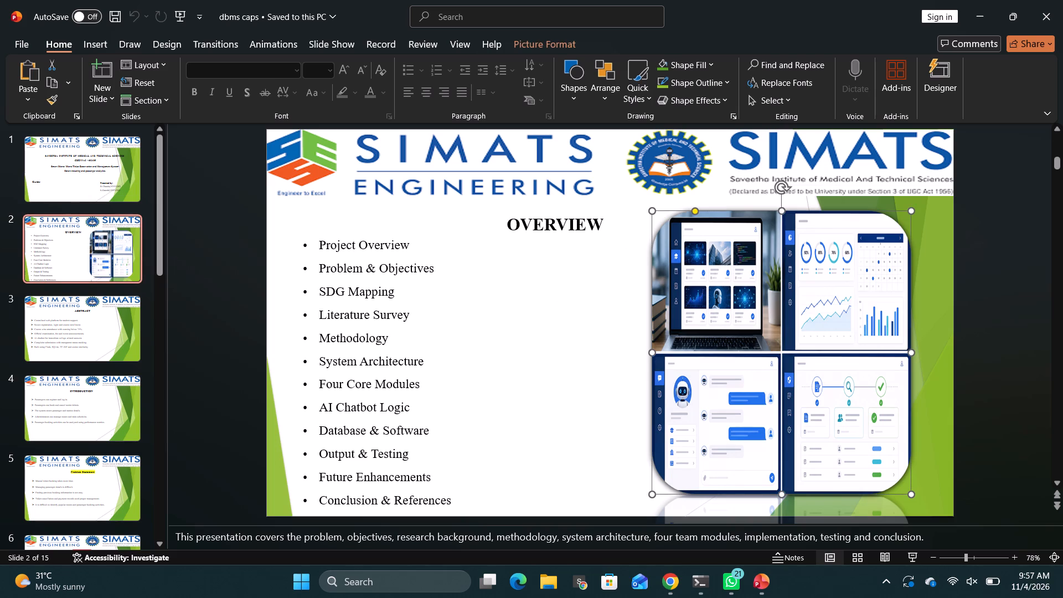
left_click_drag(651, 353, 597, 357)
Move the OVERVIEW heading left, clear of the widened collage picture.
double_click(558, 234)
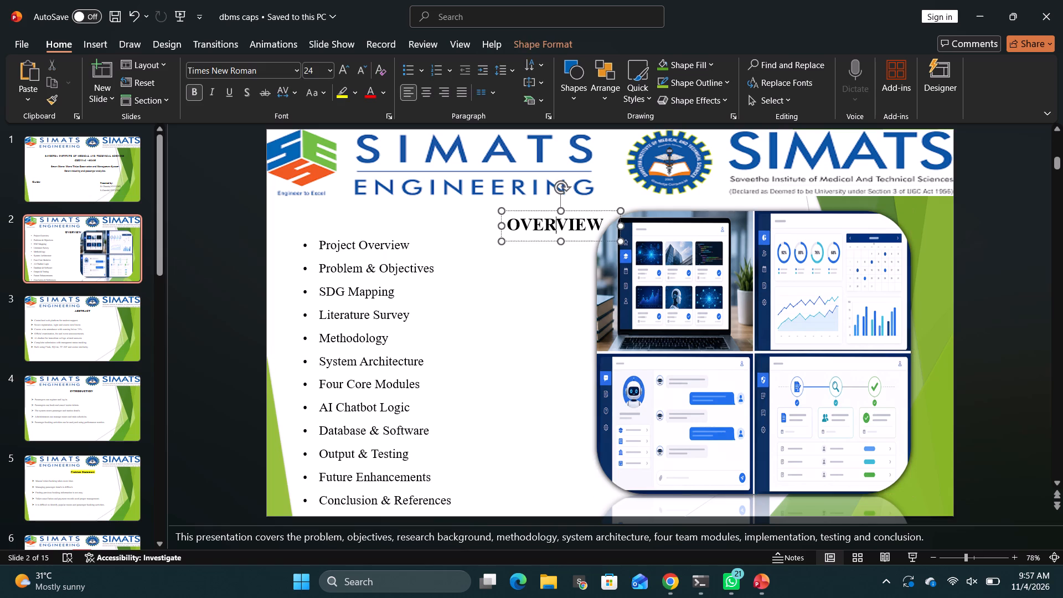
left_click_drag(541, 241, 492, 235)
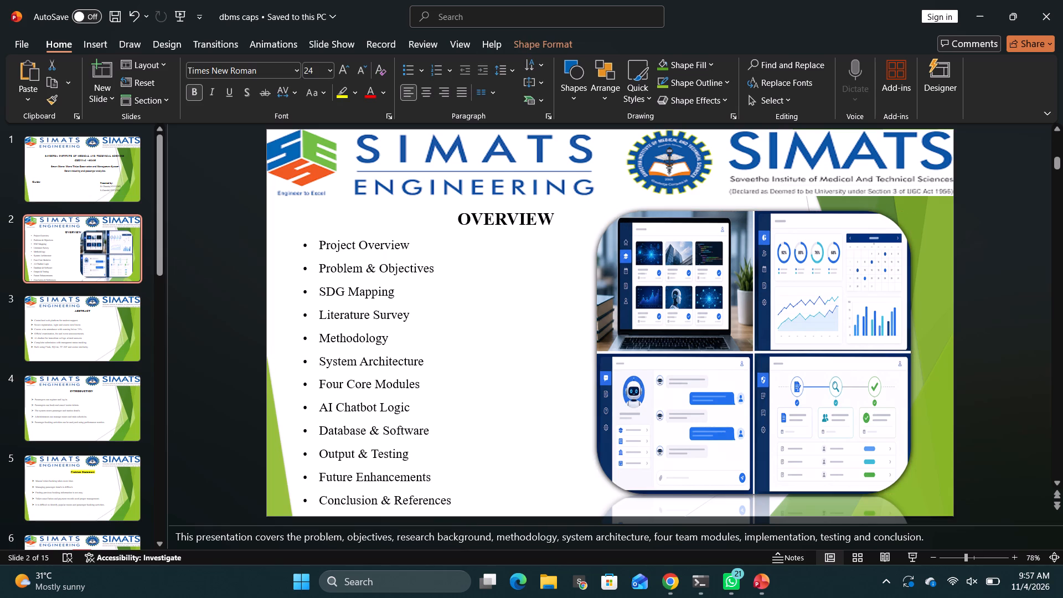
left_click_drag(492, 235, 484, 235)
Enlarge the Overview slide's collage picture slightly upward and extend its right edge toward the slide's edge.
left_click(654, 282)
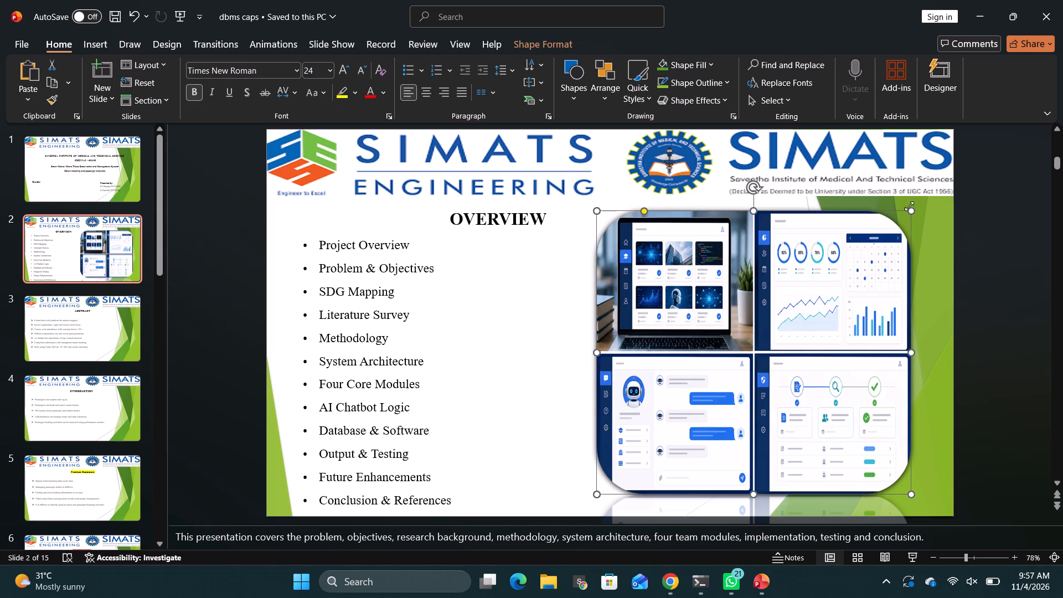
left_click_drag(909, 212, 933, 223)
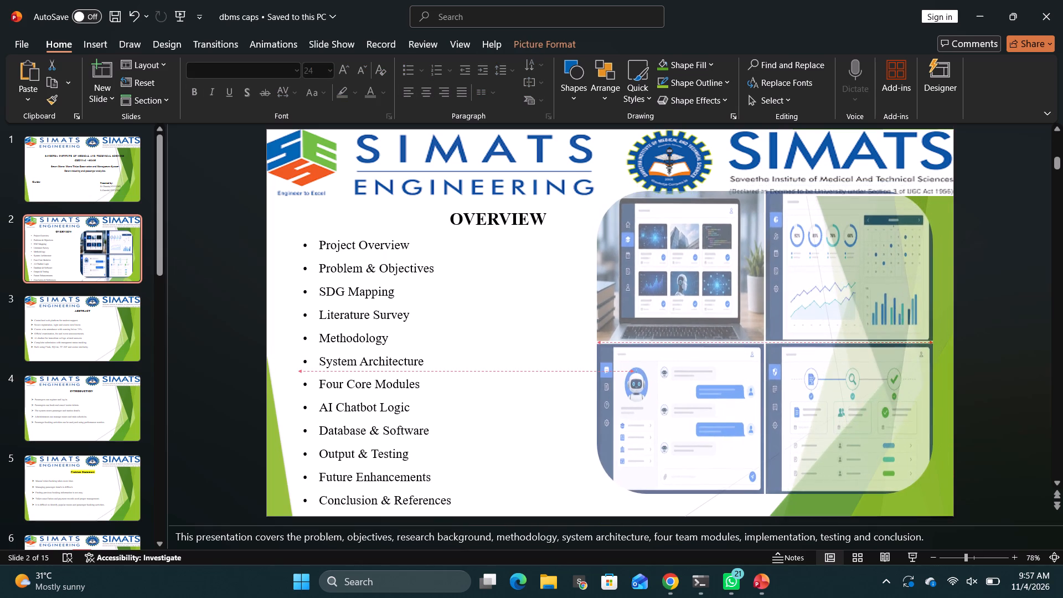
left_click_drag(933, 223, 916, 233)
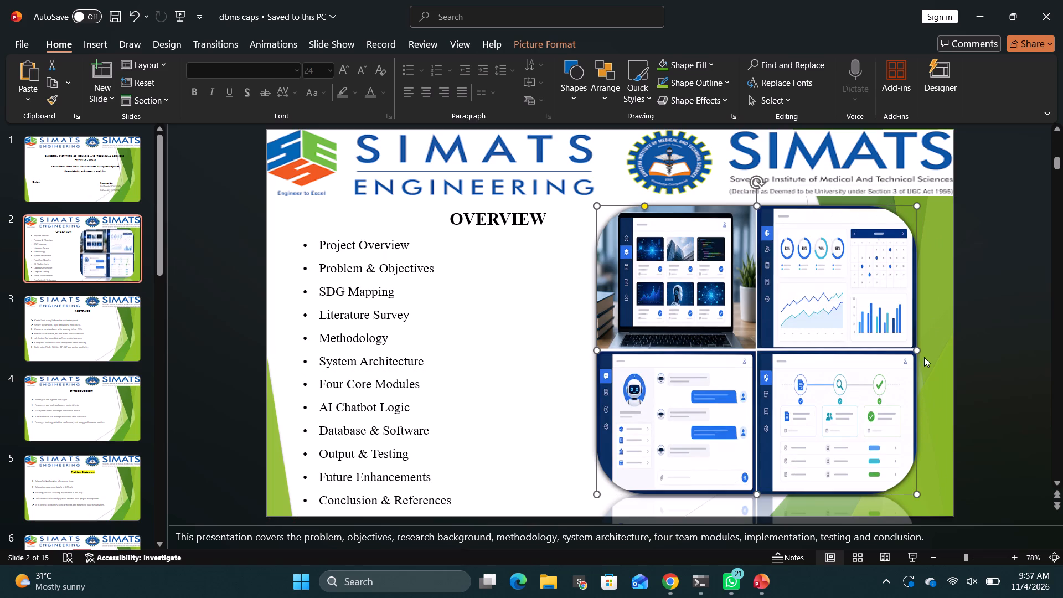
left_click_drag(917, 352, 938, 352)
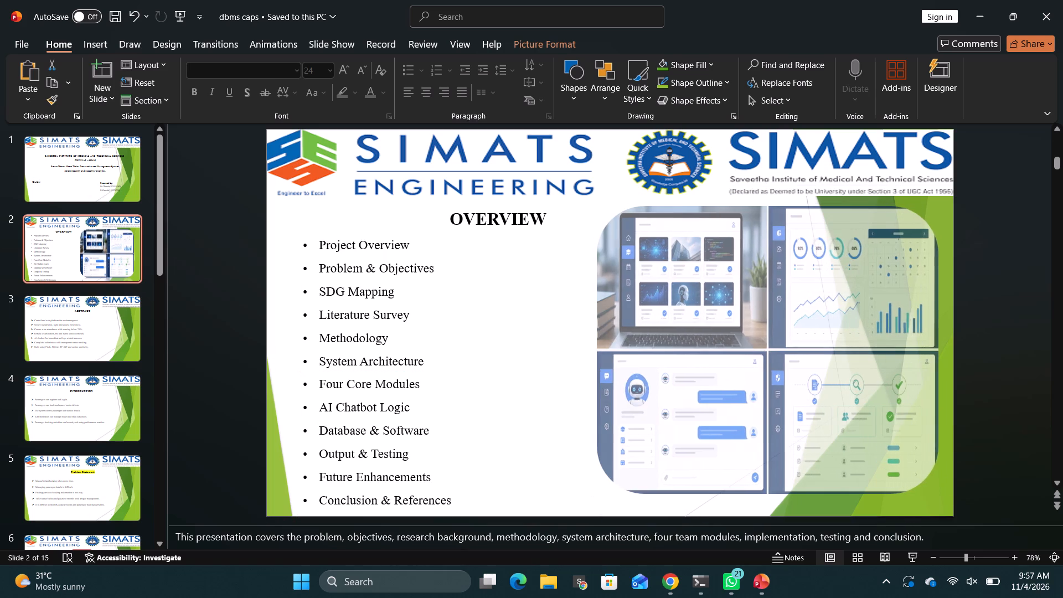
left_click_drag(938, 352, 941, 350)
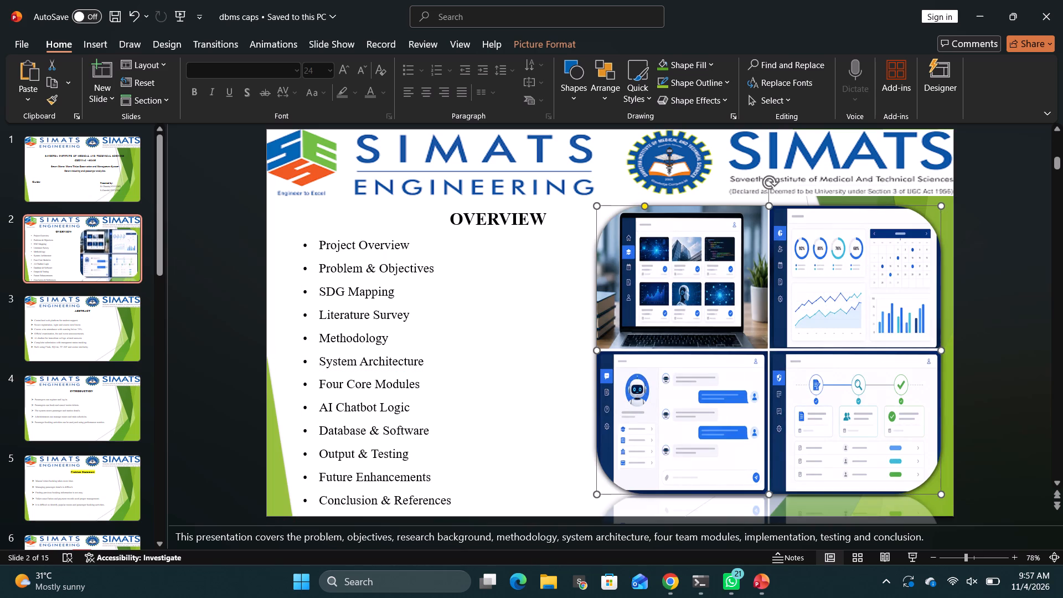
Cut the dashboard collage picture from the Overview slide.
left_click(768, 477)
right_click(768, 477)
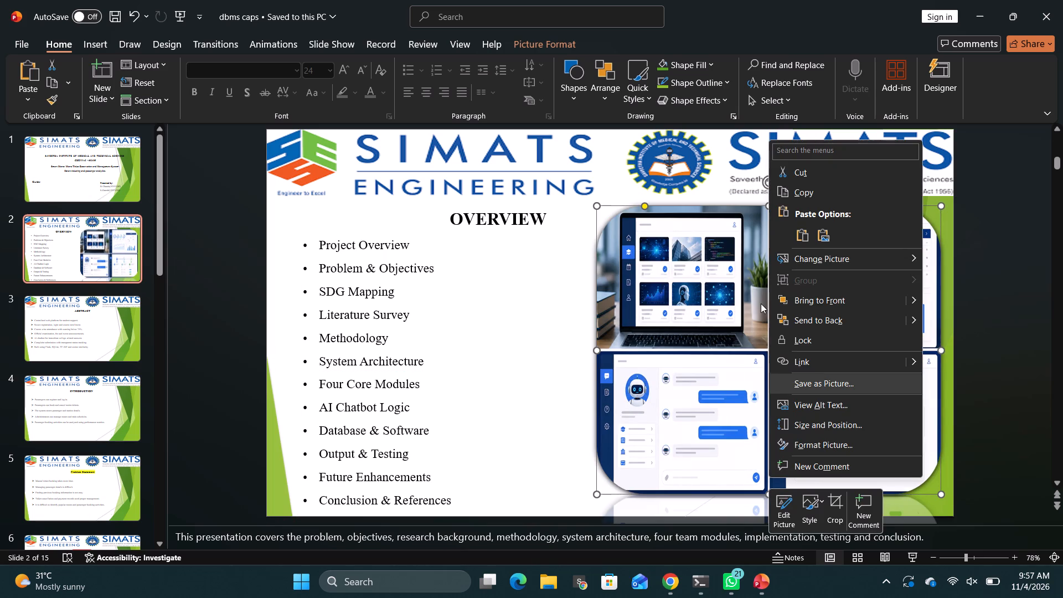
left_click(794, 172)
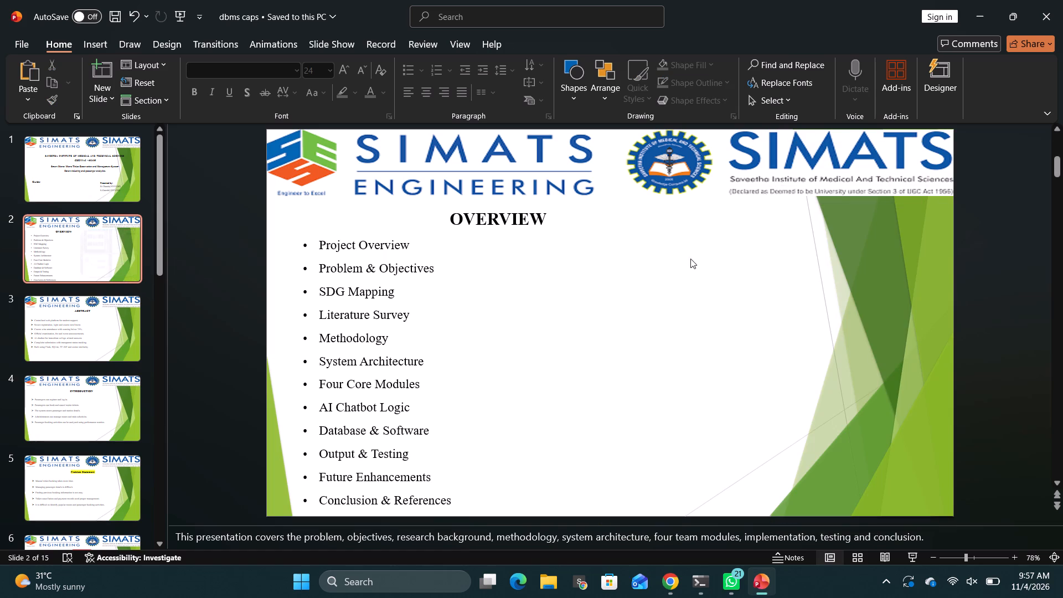
Remove the whole Overview slide from the presentation by cutting it.
left_click(344, 313)
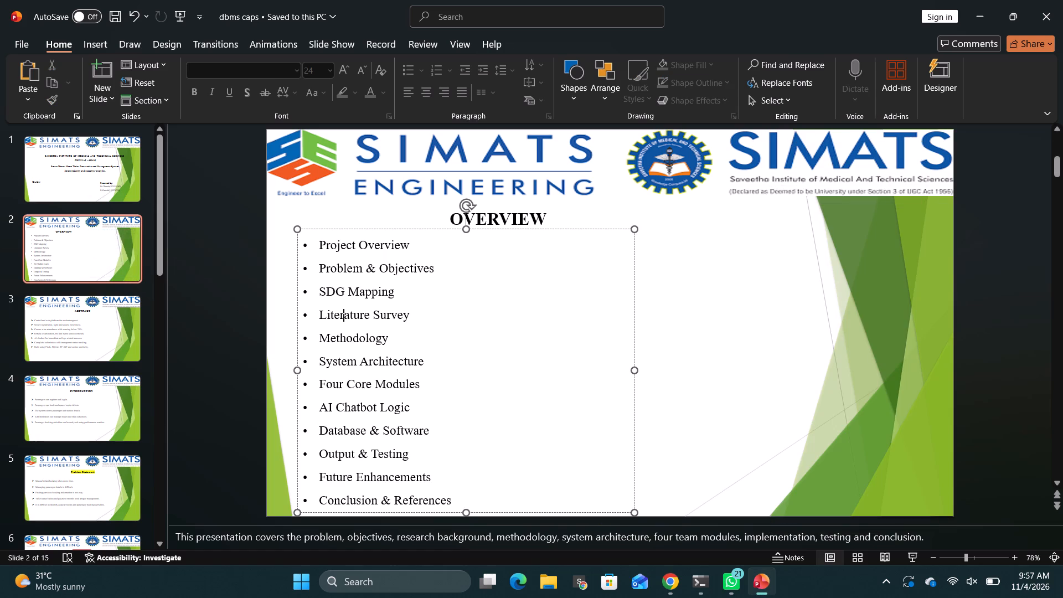
left_click(86, 254)
right_click(86, 254)
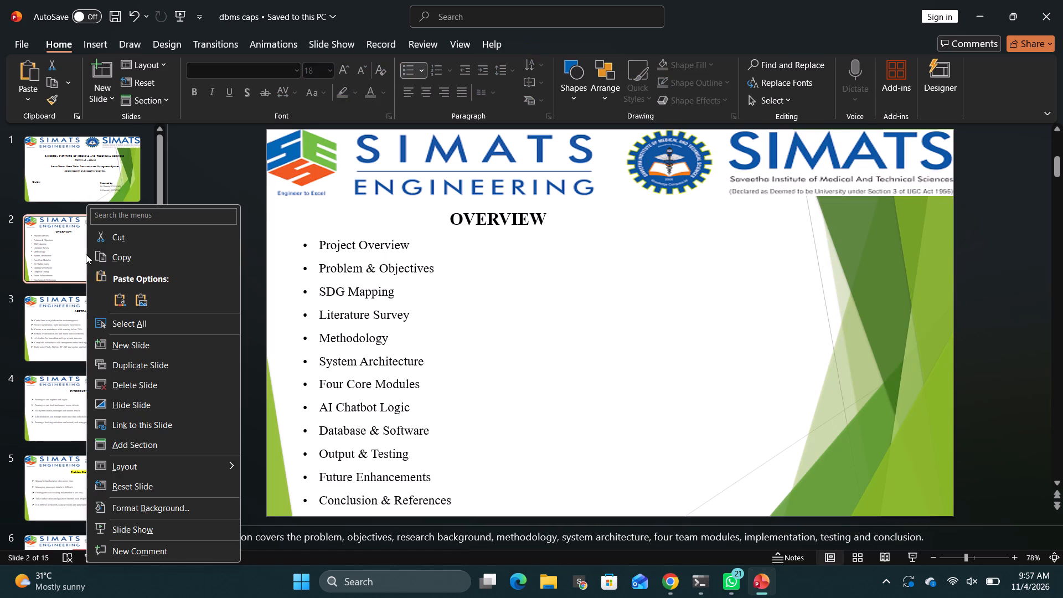
left_click(110, 240)
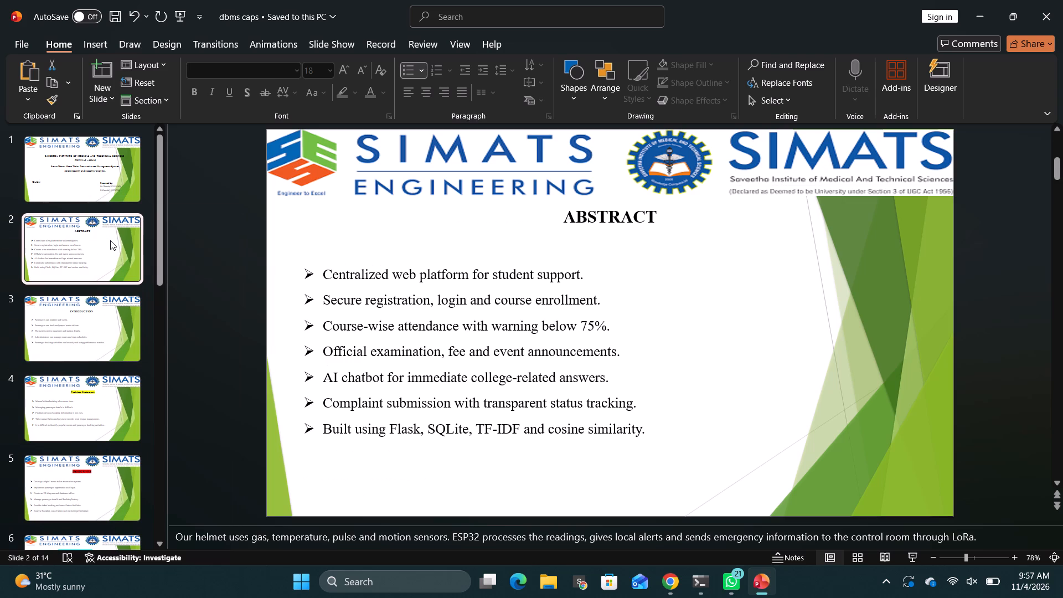
Remove the Abstract slide from the presentation by cutting it.
left_click(146, 219)
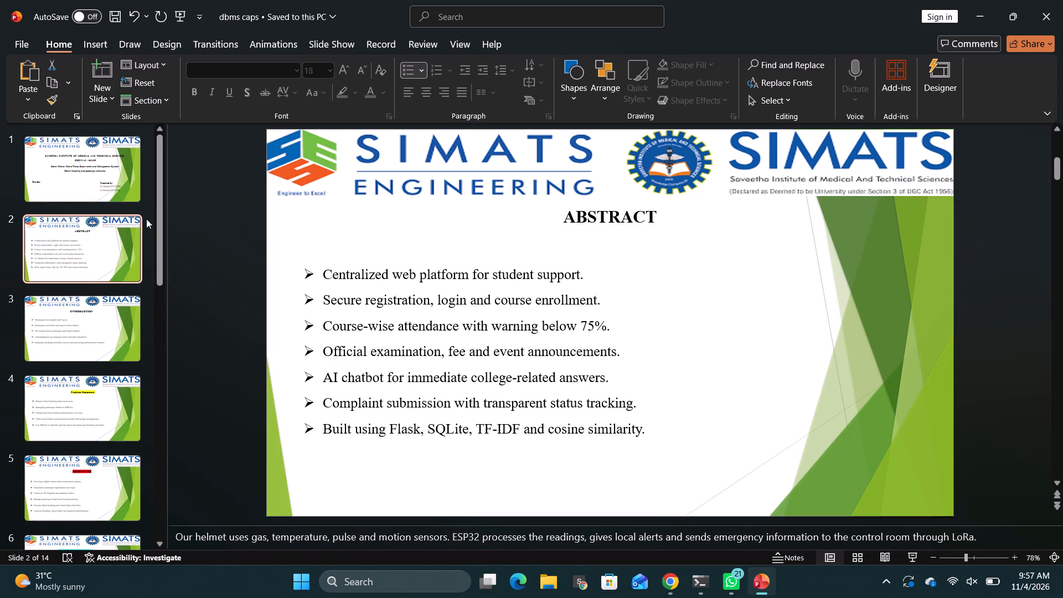
left_click(146, 252)
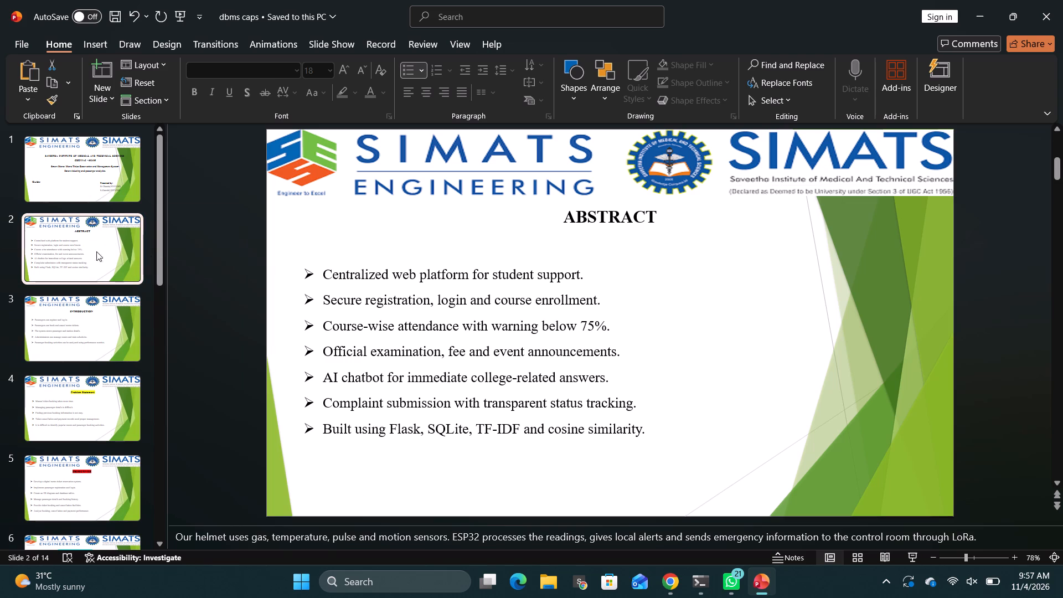
right_click(82, 249)
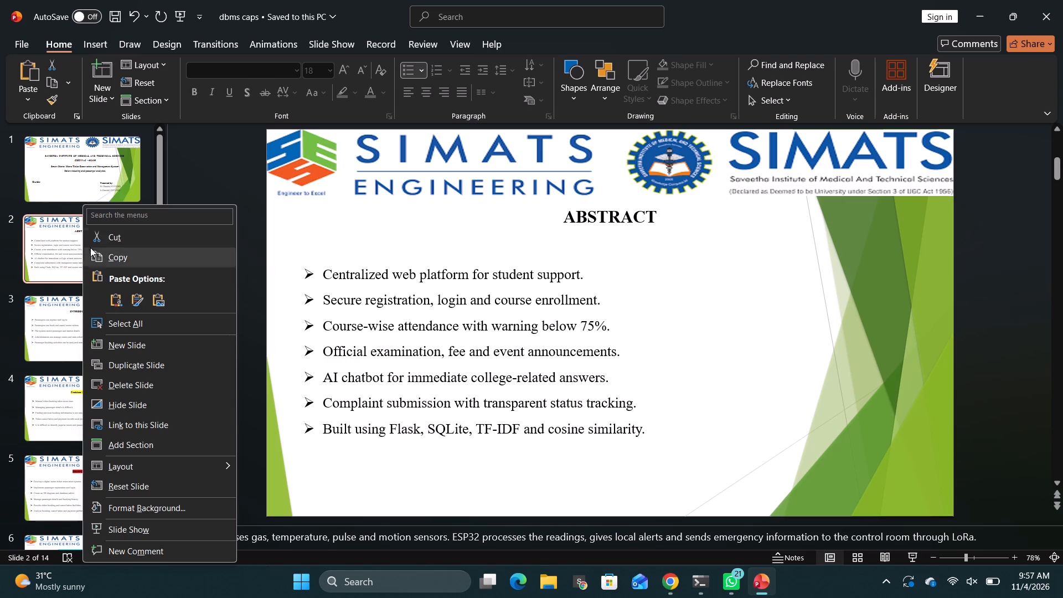
left_click(95, 239)
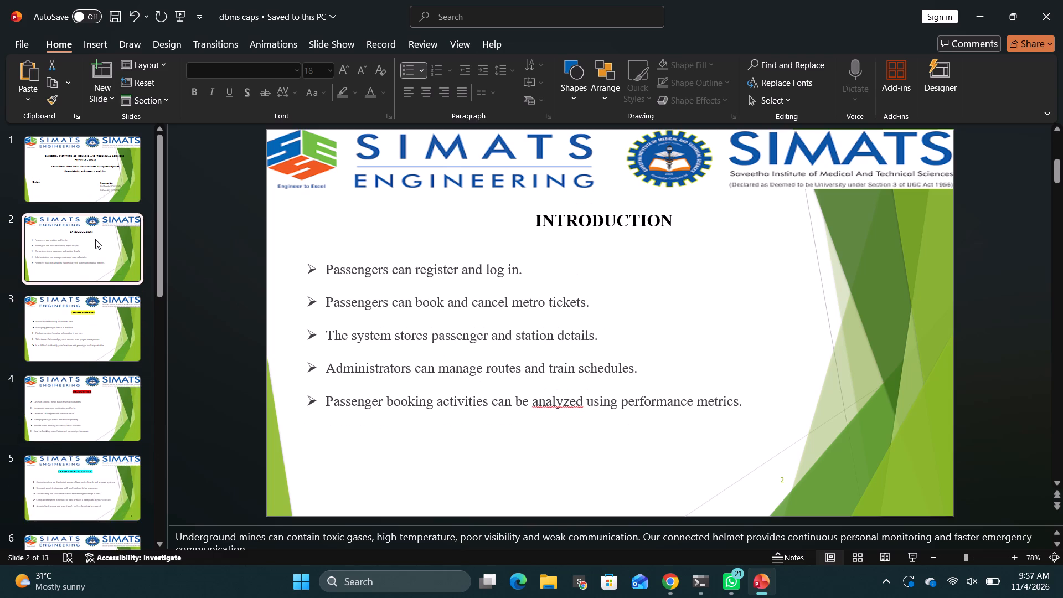
Review the remaining slides from Problem Statement through Module 2, and return to the System Architecture slide.
left_click(105, 329)
left_click(107, 393)
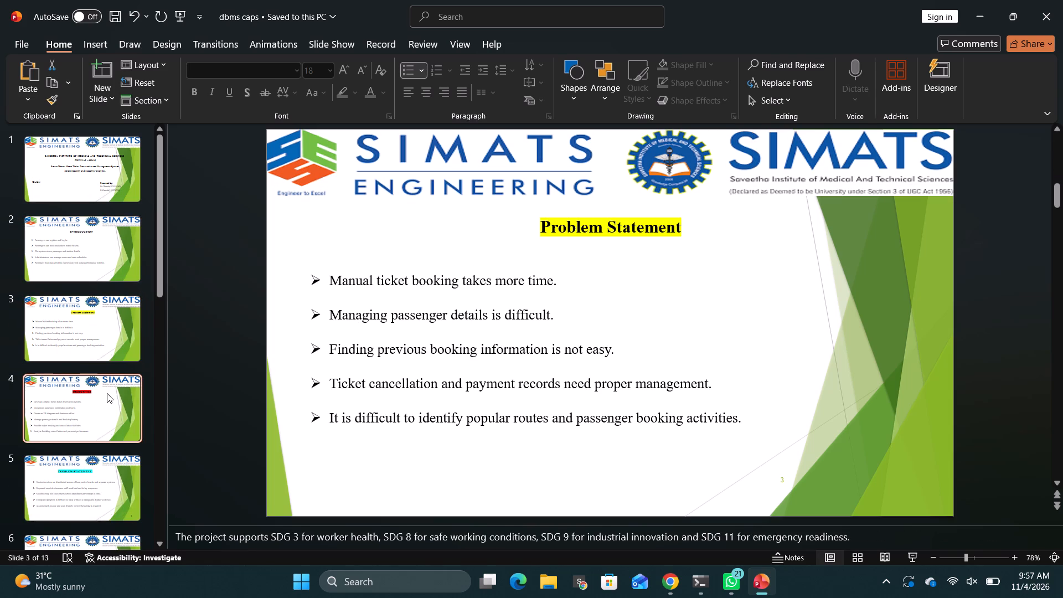
key("Down")
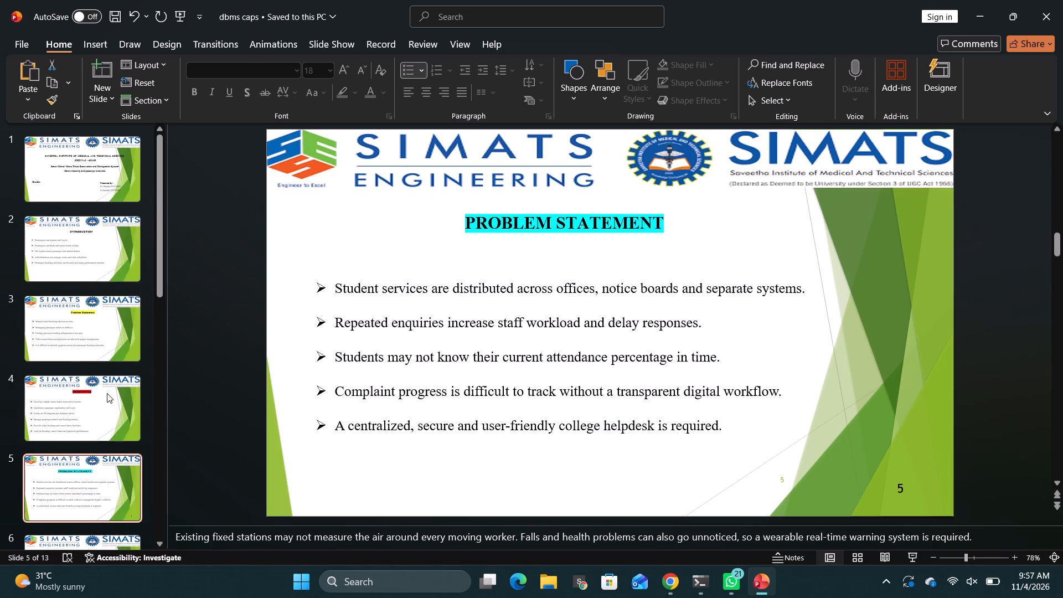
key("Down")
key("Down")
key("Down")
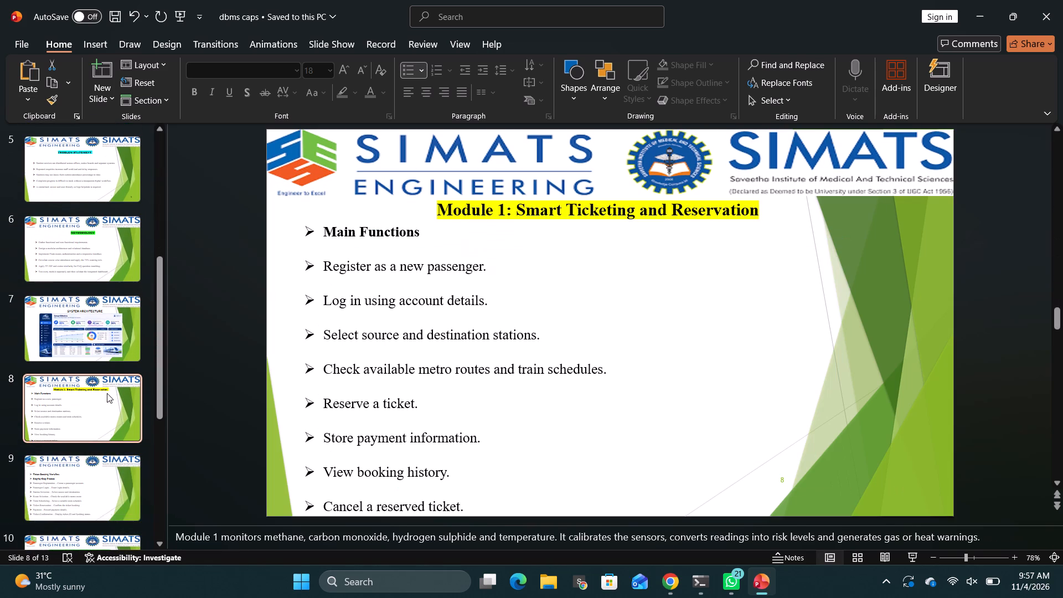
key("Down")
key("Down")
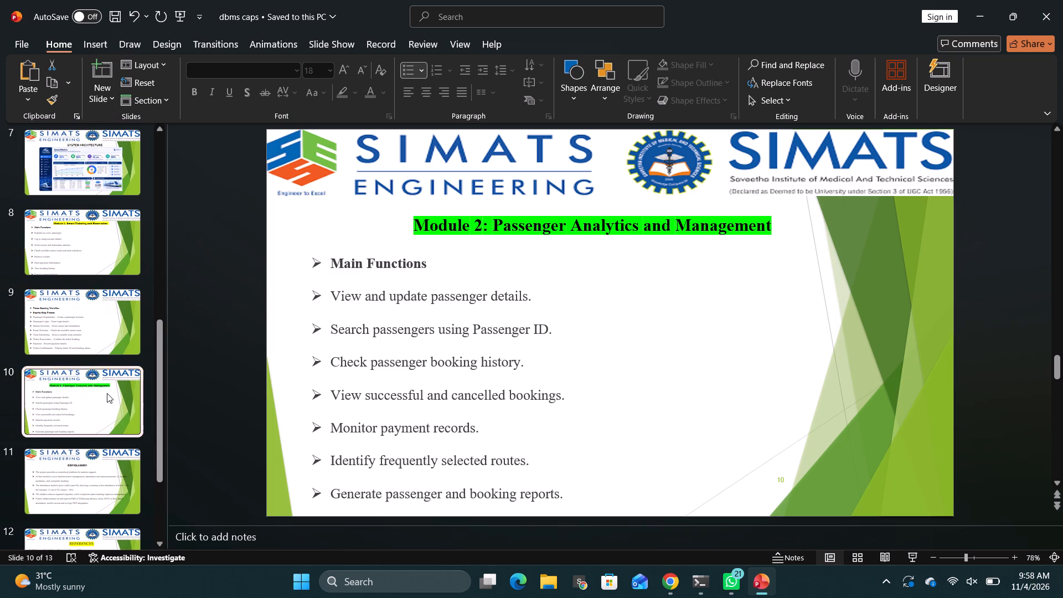
key("Up")
key("Up")
key("Up")
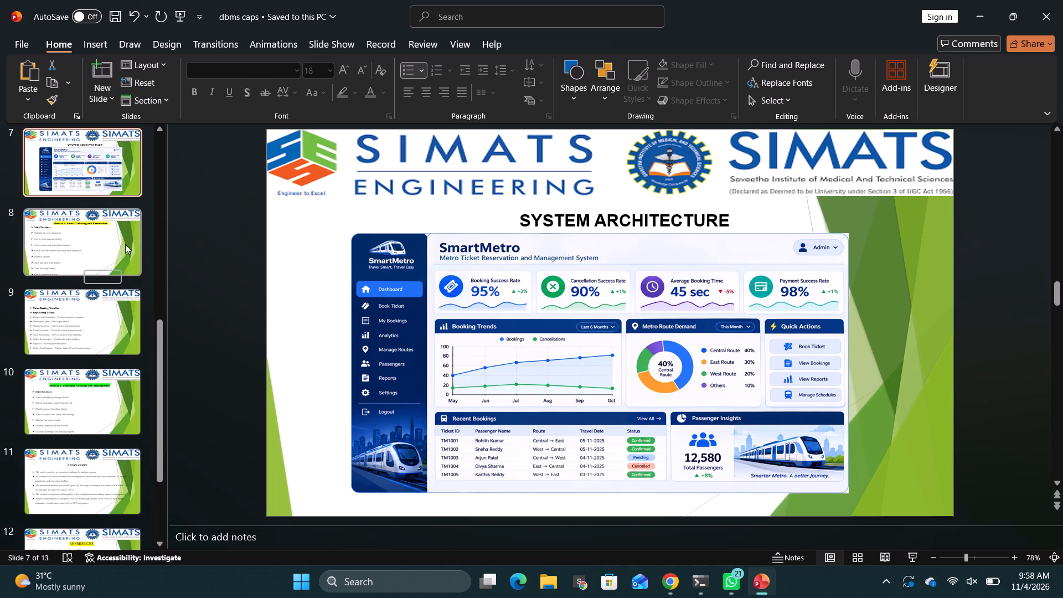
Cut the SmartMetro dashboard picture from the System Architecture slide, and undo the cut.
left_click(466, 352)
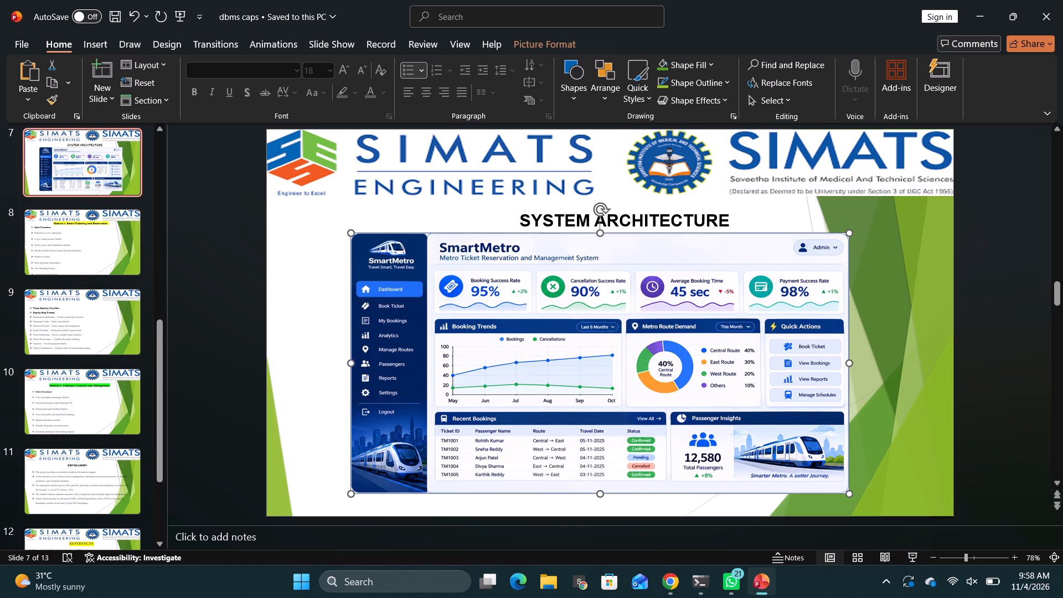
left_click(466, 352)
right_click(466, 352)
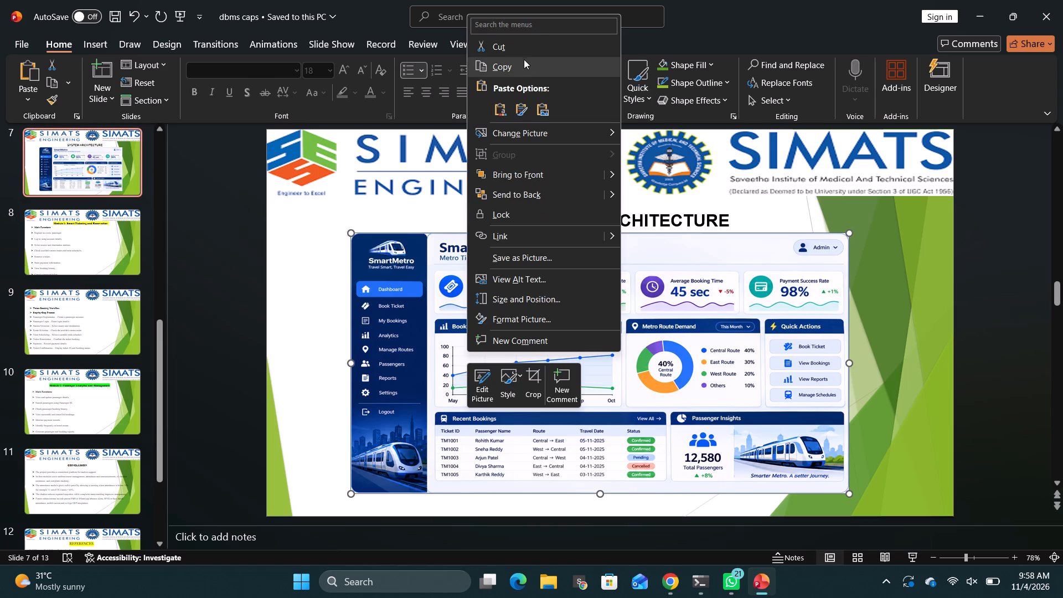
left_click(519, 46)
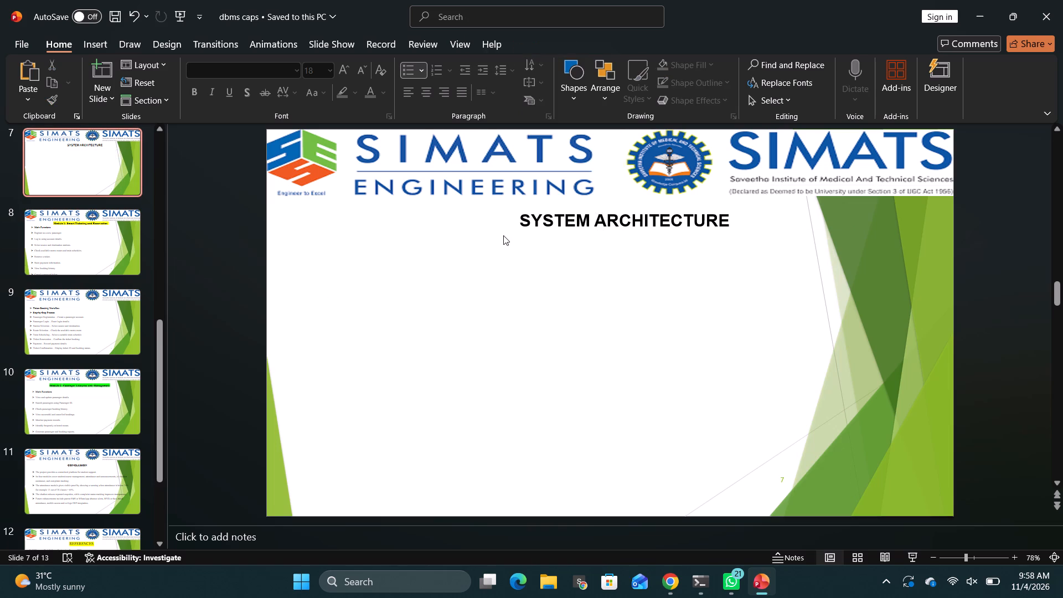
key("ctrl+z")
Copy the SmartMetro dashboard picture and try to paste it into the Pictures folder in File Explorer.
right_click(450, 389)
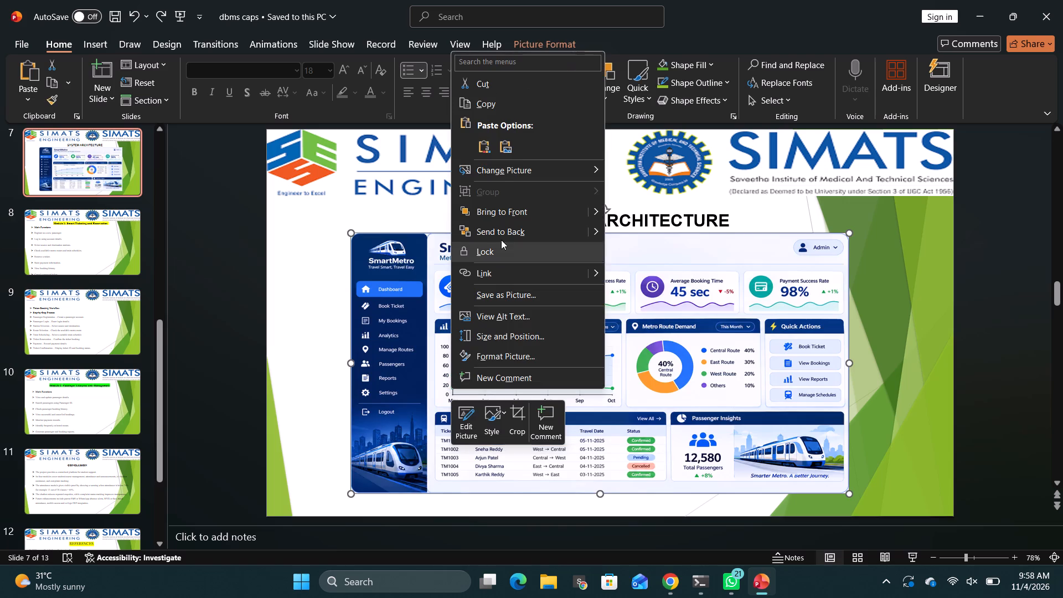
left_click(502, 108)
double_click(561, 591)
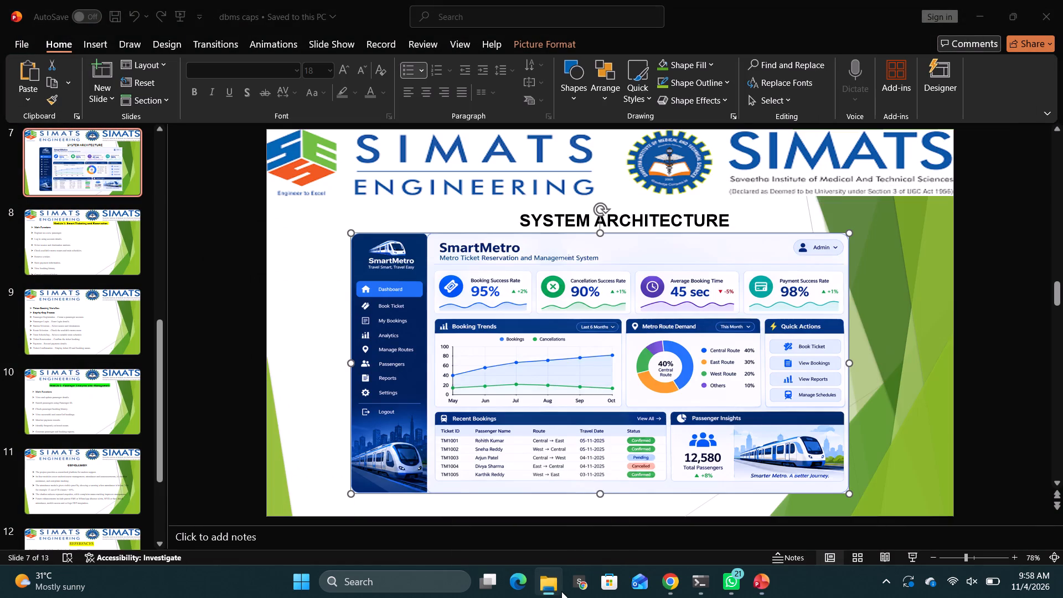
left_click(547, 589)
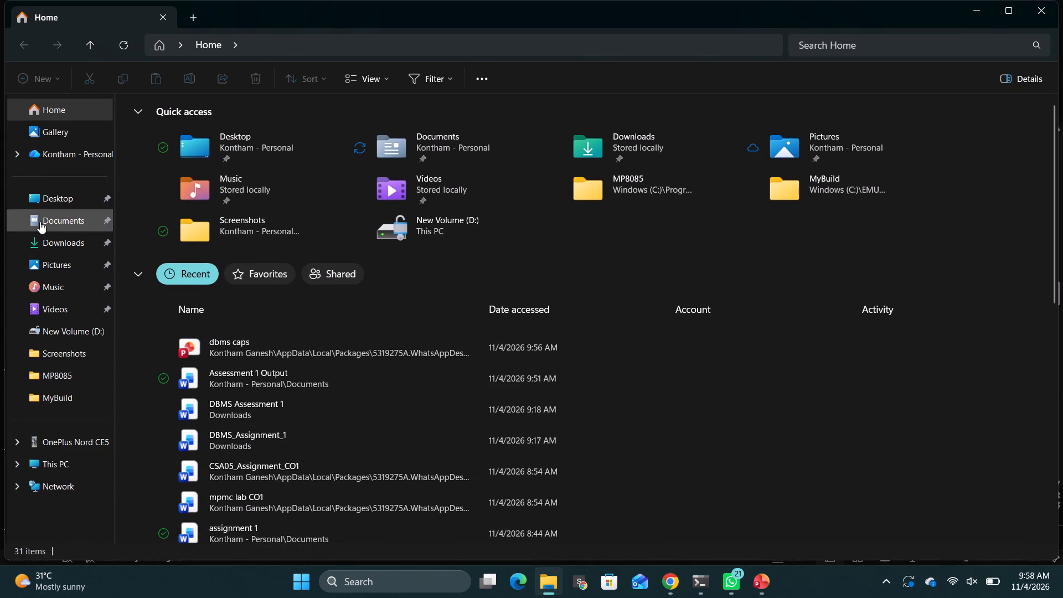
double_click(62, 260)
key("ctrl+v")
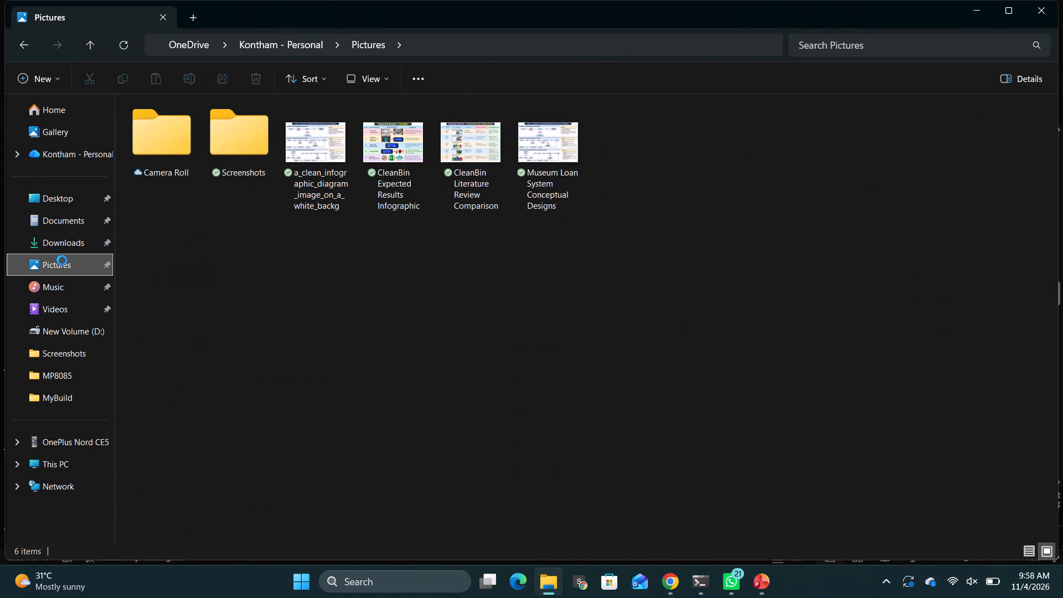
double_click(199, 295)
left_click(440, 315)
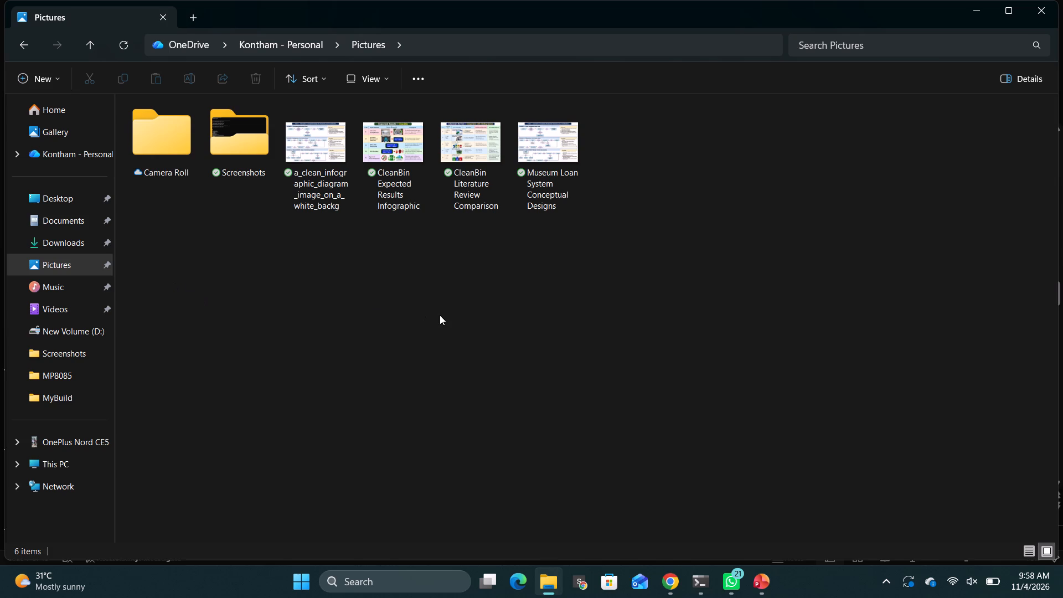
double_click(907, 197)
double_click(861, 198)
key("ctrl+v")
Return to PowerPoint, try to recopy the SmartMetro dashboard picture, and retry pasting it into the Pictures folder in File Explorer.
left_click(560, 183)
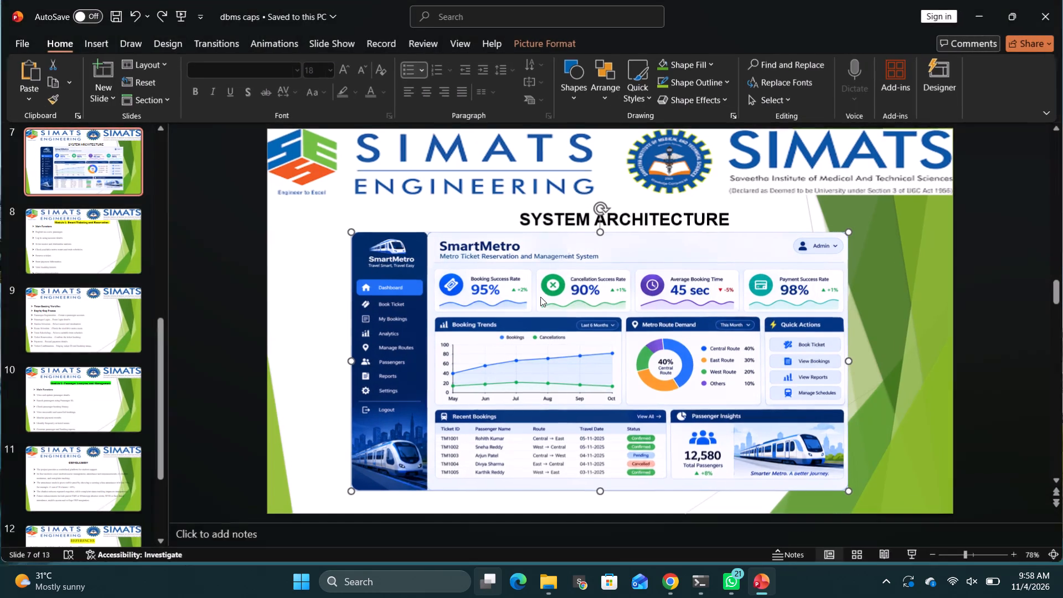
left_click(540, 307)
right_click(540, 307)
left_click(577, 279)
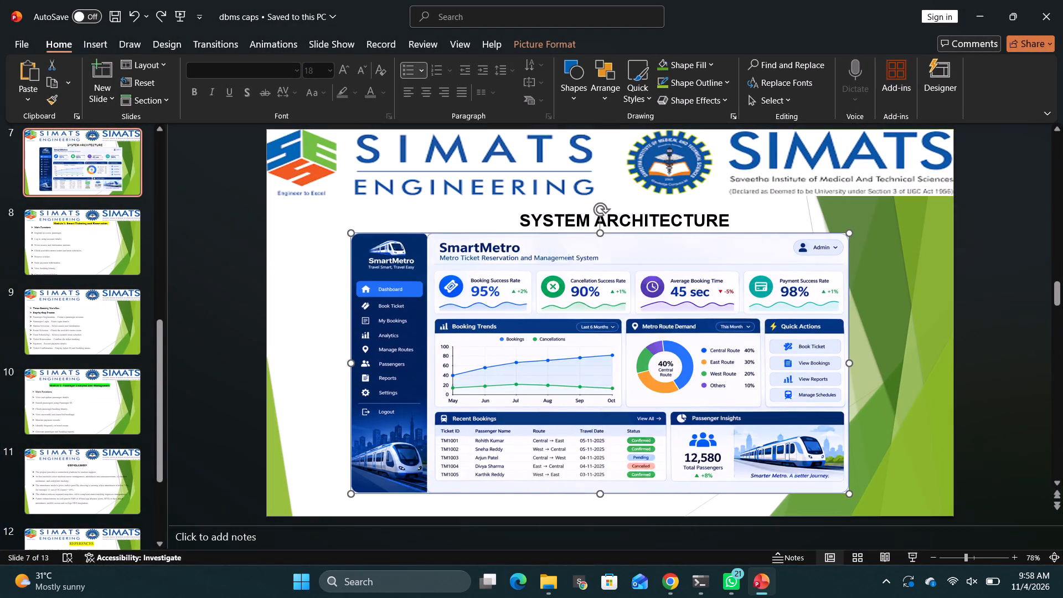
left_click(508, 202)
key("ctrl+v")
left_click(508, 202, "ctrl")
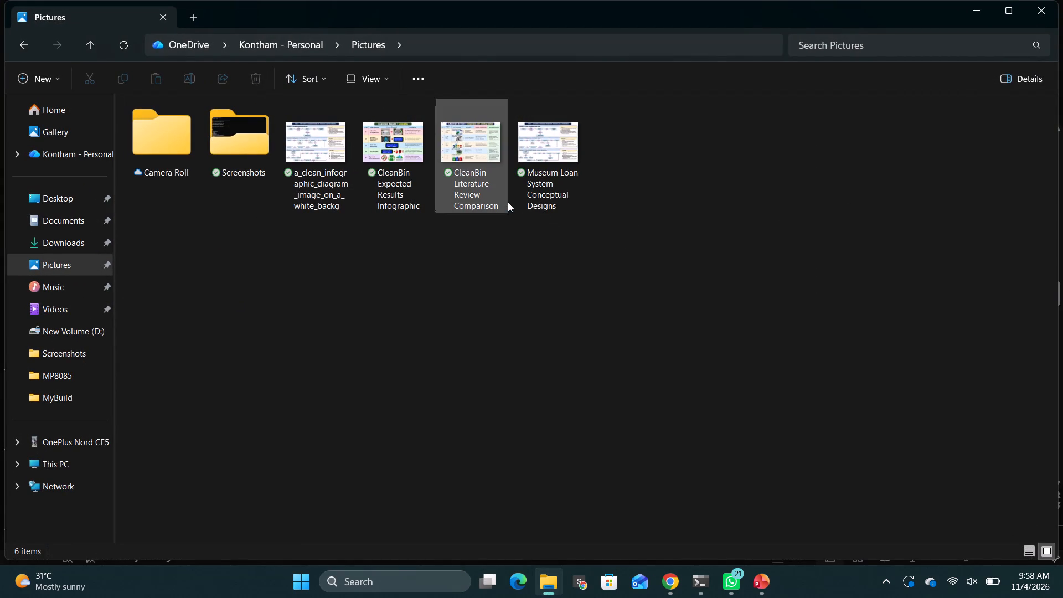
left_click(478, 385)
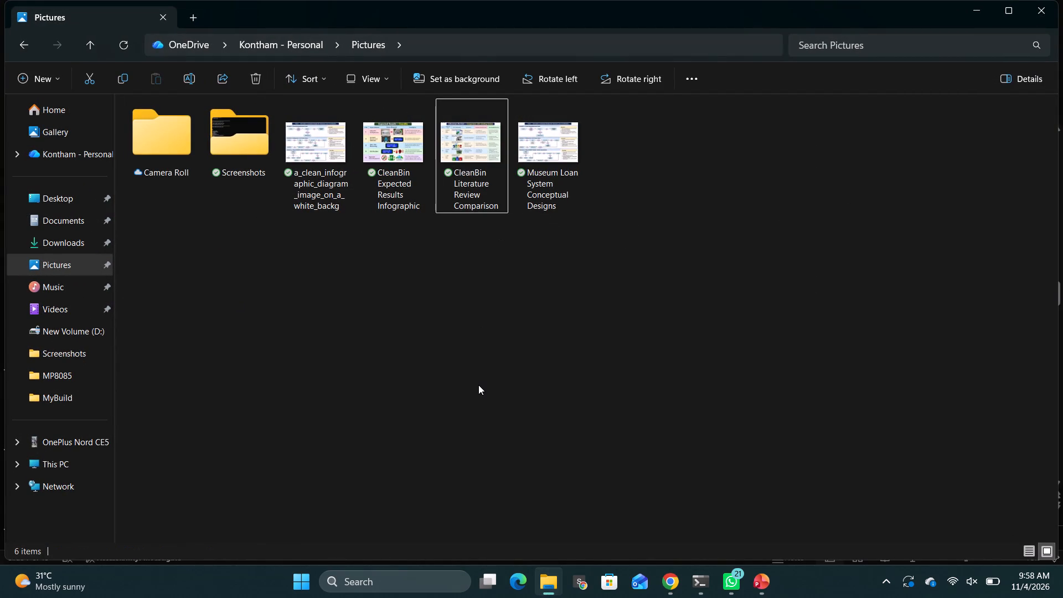
Switch back to the dbms caps presentation in PowerPoint and copy the SmartMetro dashboard picture on the System Architecture slide.
left_click(525, 126)
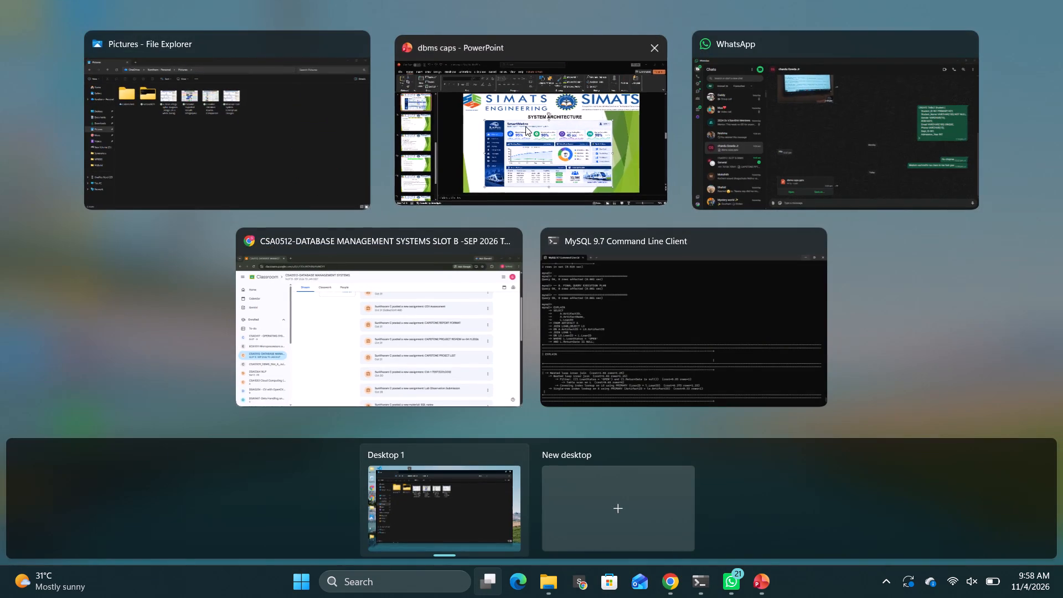
right_click(500, 287)
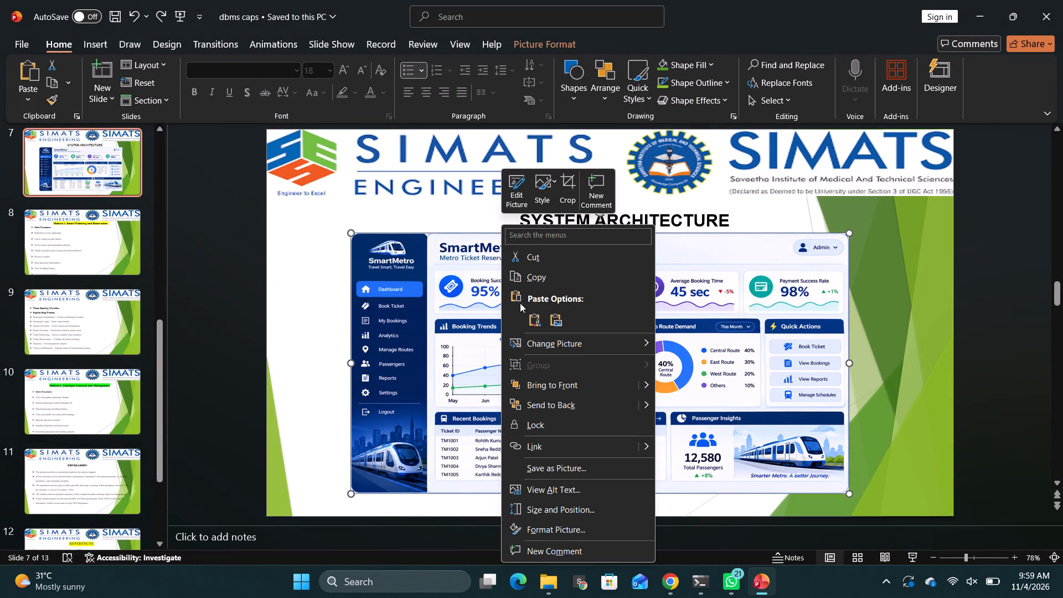
left_click(528, 276)
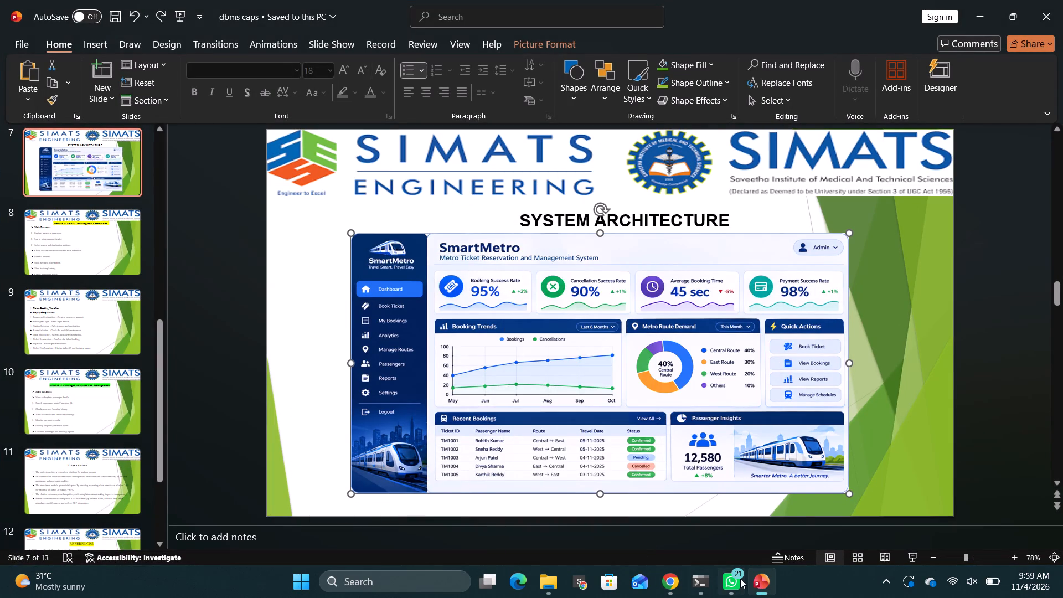
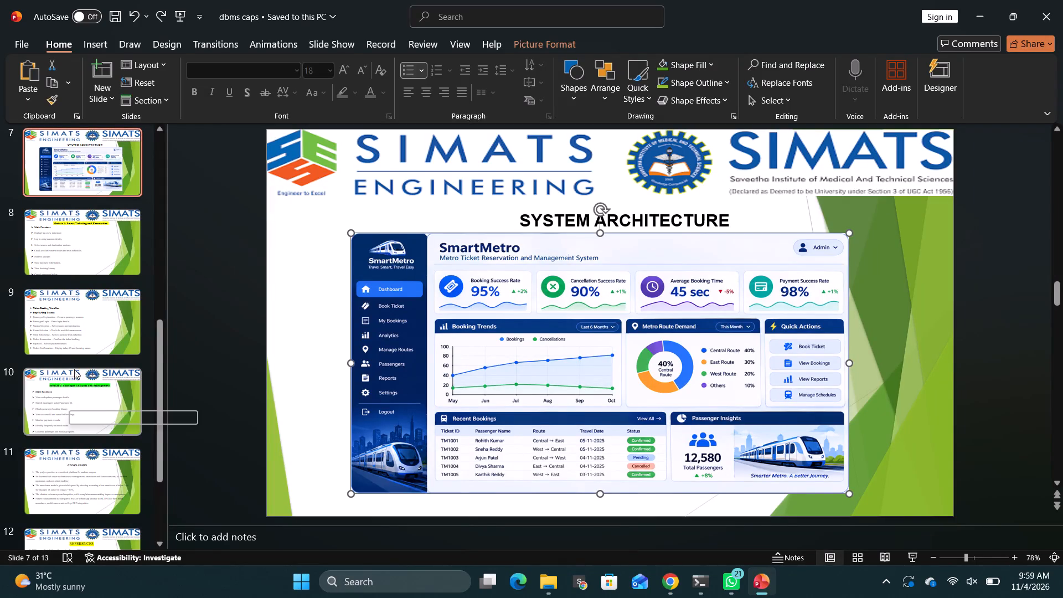
Cut the SmartMetro dashboard picture from the System Architecture slide.
left_click(465, 385)
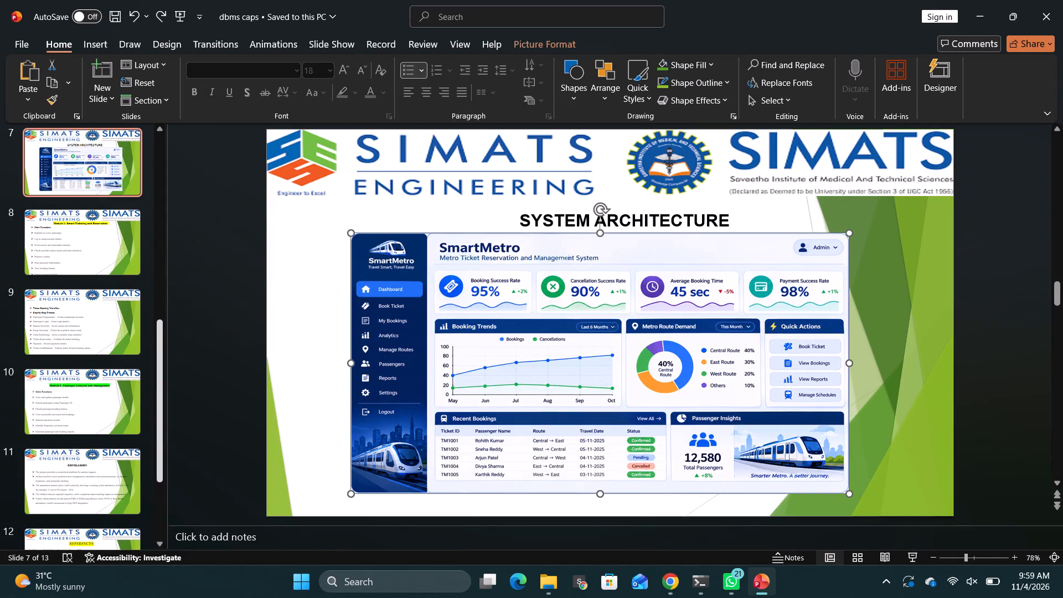
right_click(477, 335)
left_click(509, 257)
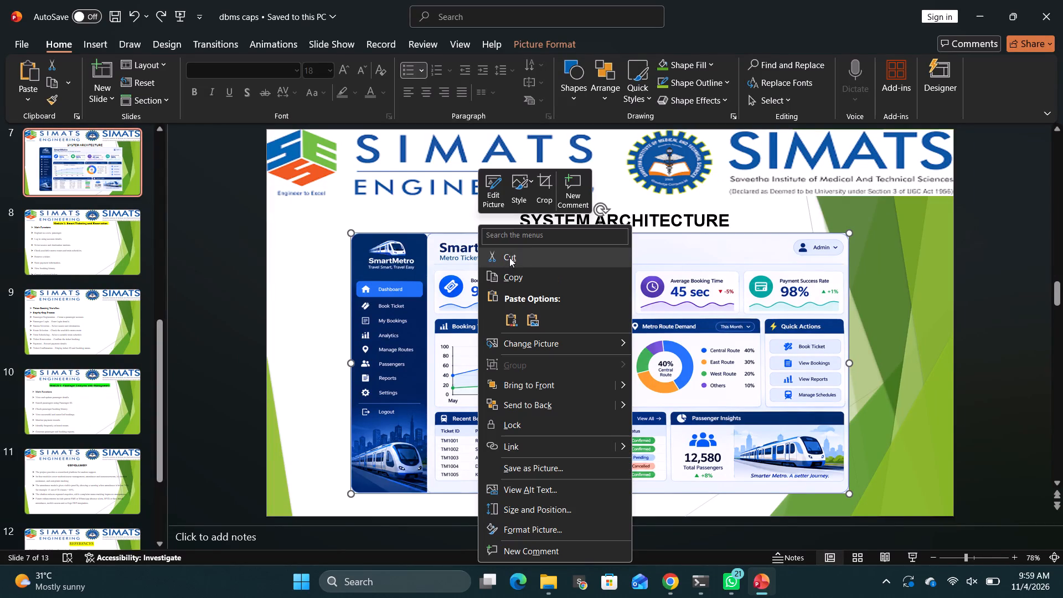
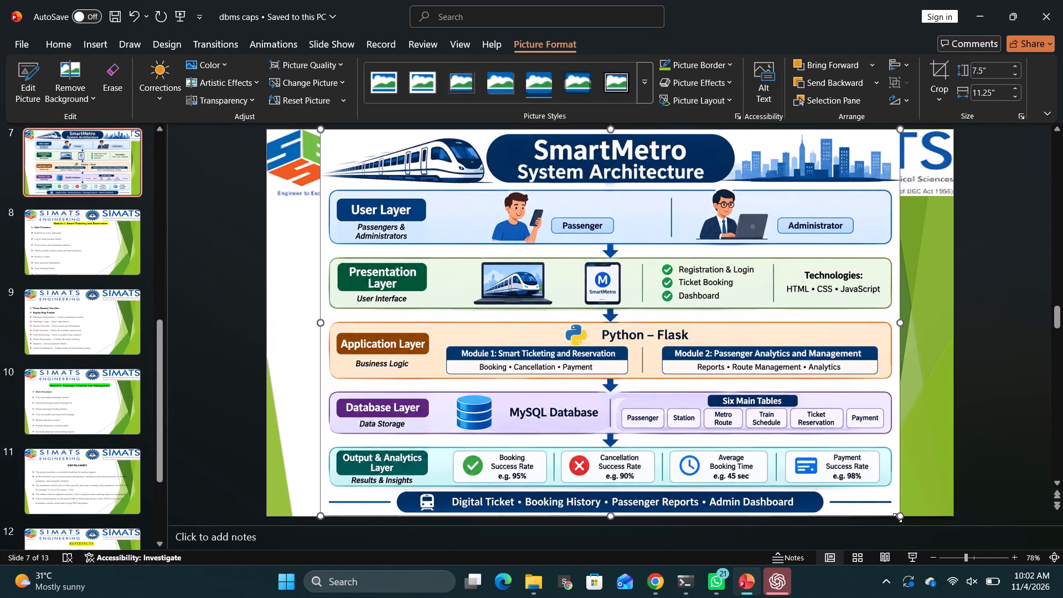
Shrink the SmartMetro picture on the System Architecture slide to about 5.12" by 7.68" and place it below the slide heading.
left_click_drag(897, 518, 767, 443)
left_click_drag(664, 369, 722, 435)
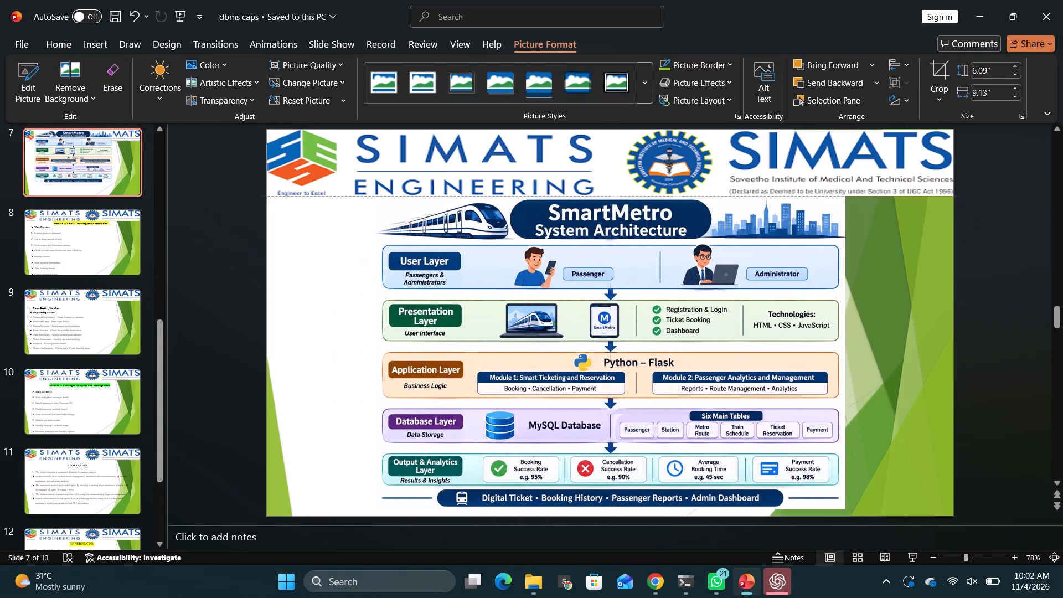
left_click_drag(722, 435, 720, 436)
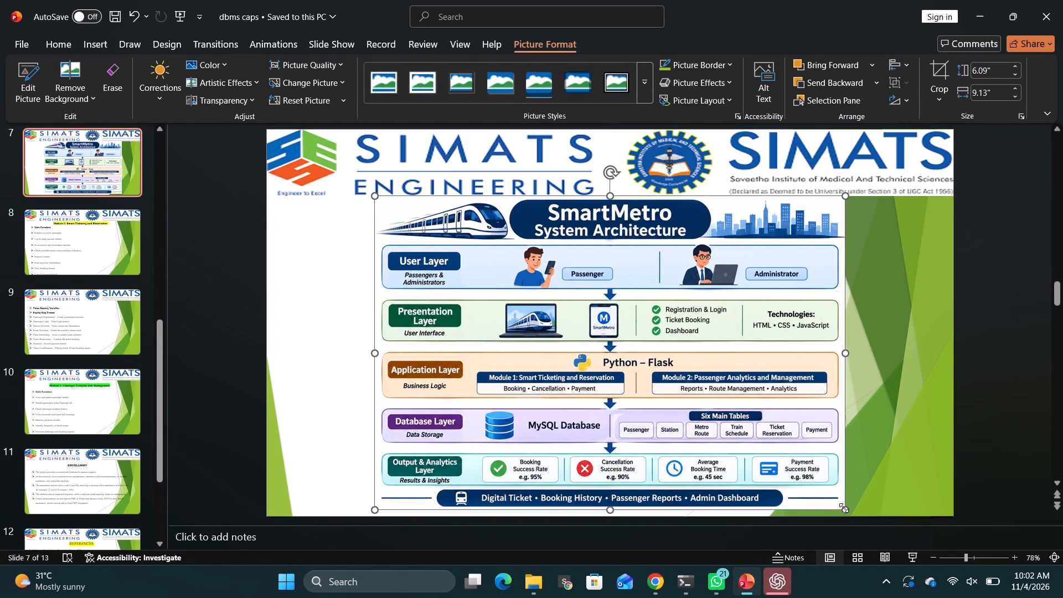
left_click_drag(845, 507, 823, 501)
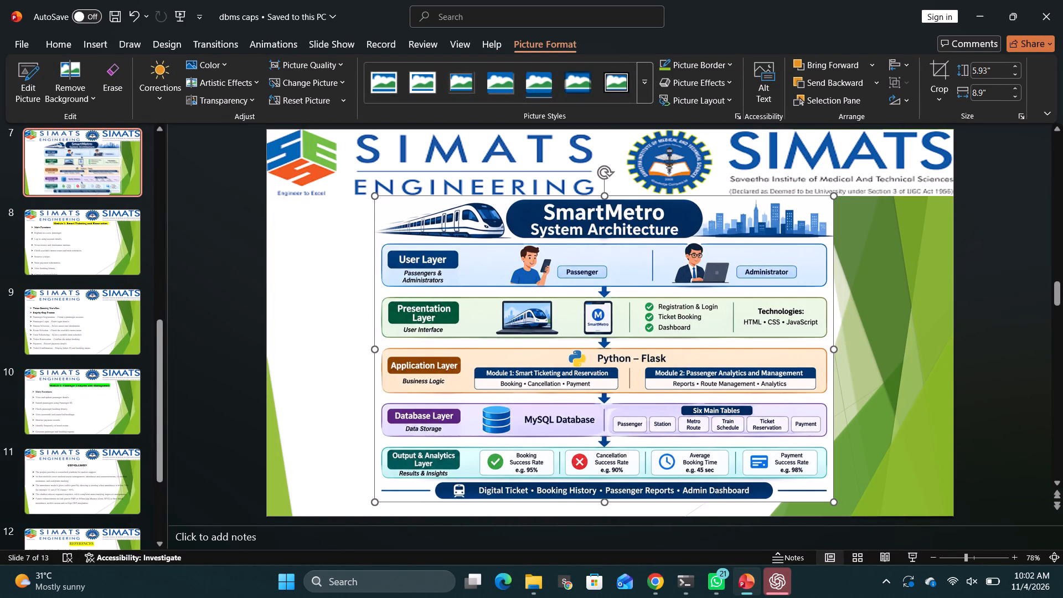
left_click(763, 429)
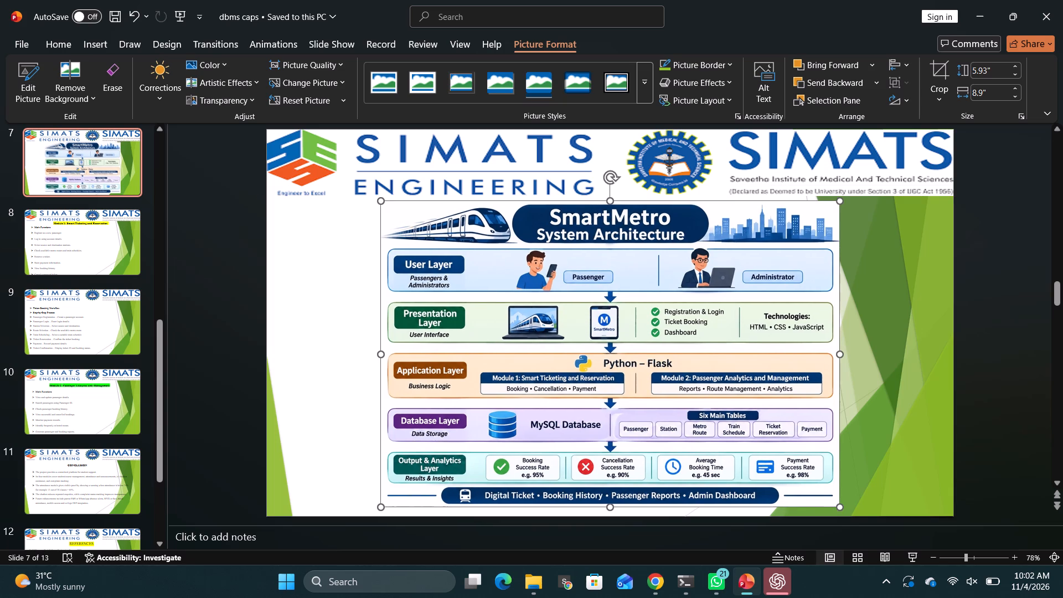
left_click(342, 352)
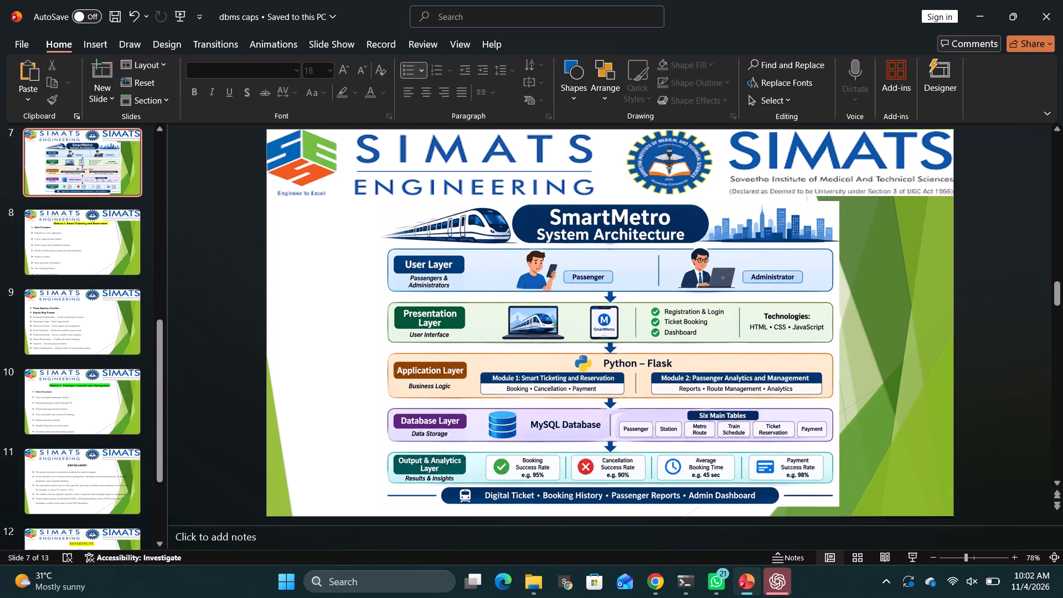
left_click_drag(437, 341, 415, 313)
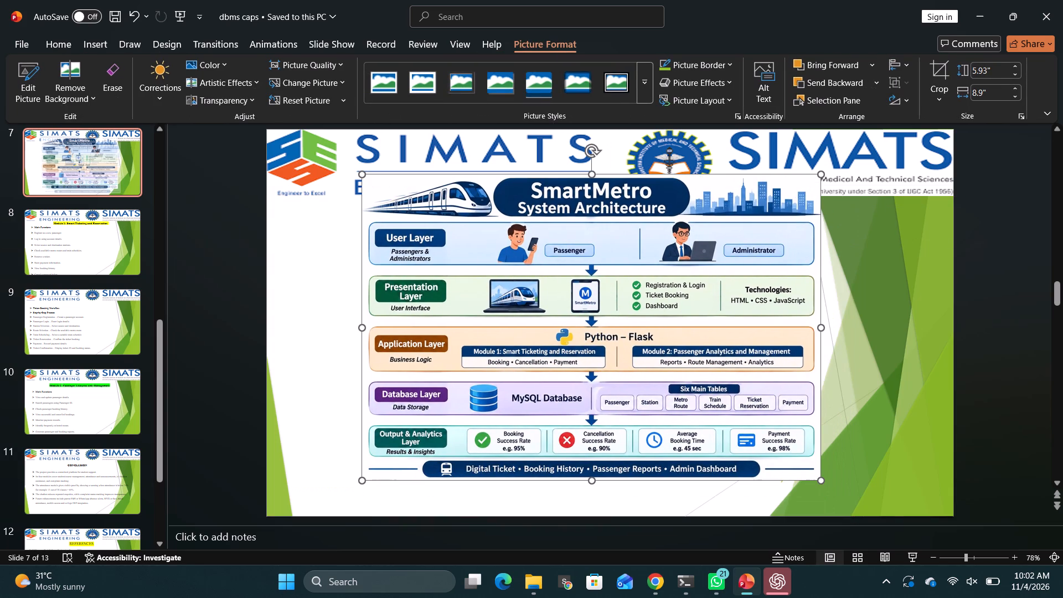
left_click_drag(820, 481, 776, 456)
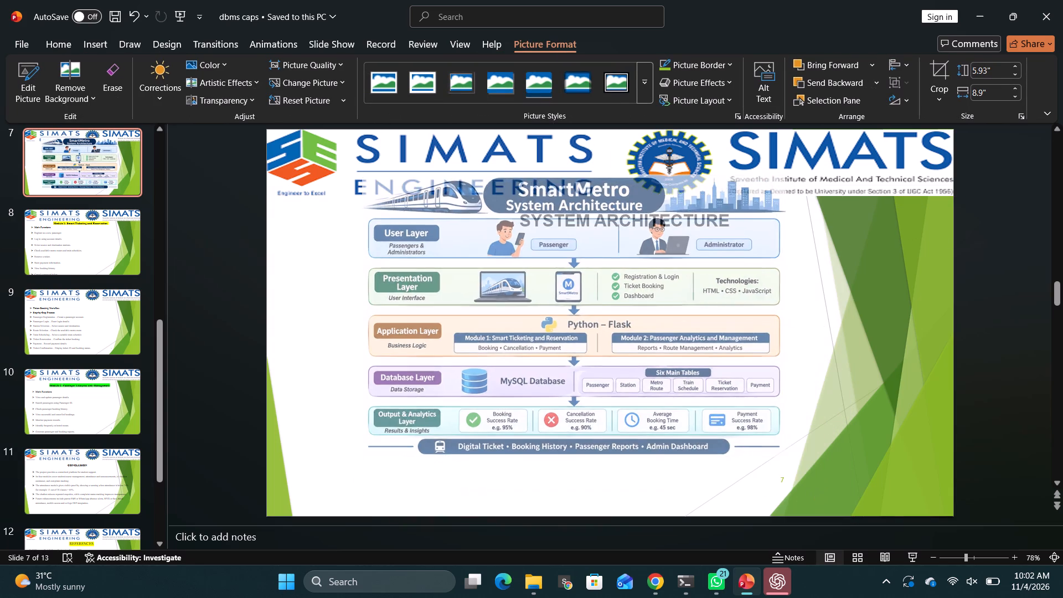
left_click_drag(776, 456, 739, 442)
left_click_drag(594, 312, 667, 383)
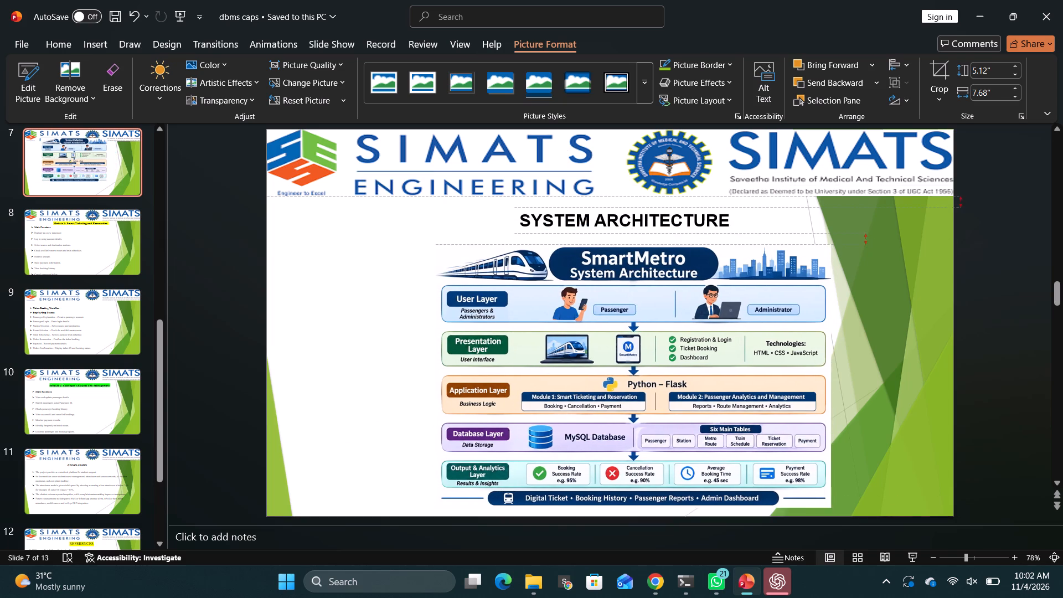
left_click_drag(667, 383, 669, 375)
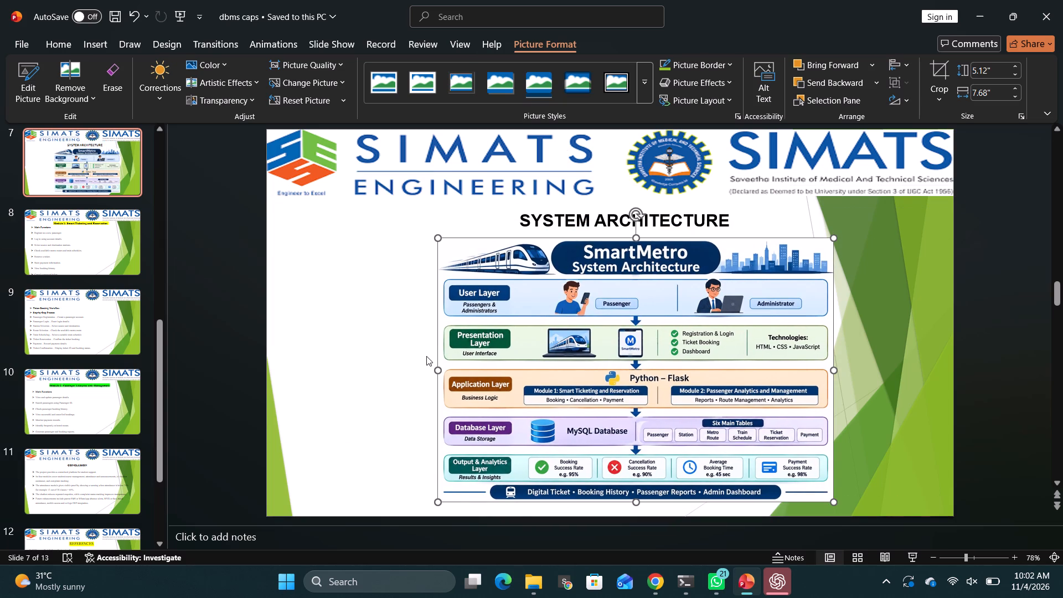
Stretch the SmartMetro picture sideways and downward to about 5.31" high and 8.55" wide, and deselect it.
left_click_drag(435, 370, 414, 368)
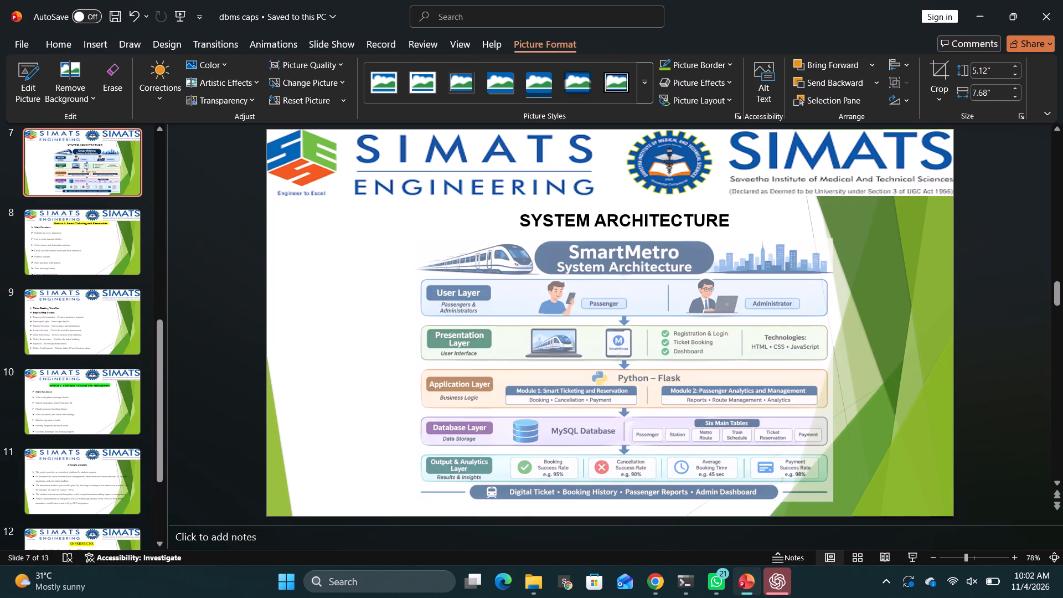
left_click_drag(414, 368, 411, 367)
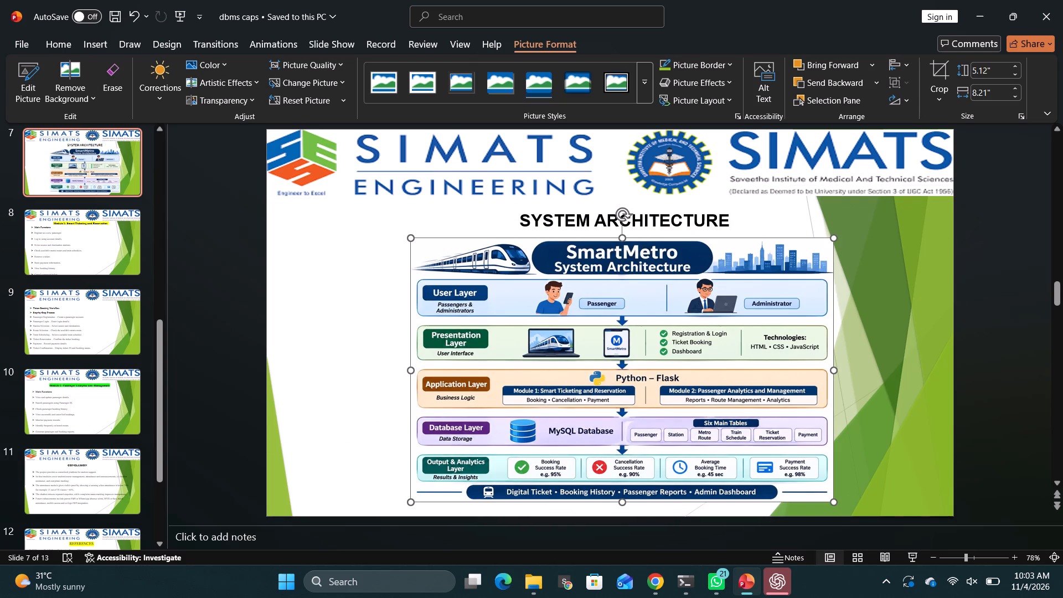
left_click_drag(620, 501, 620, 510)
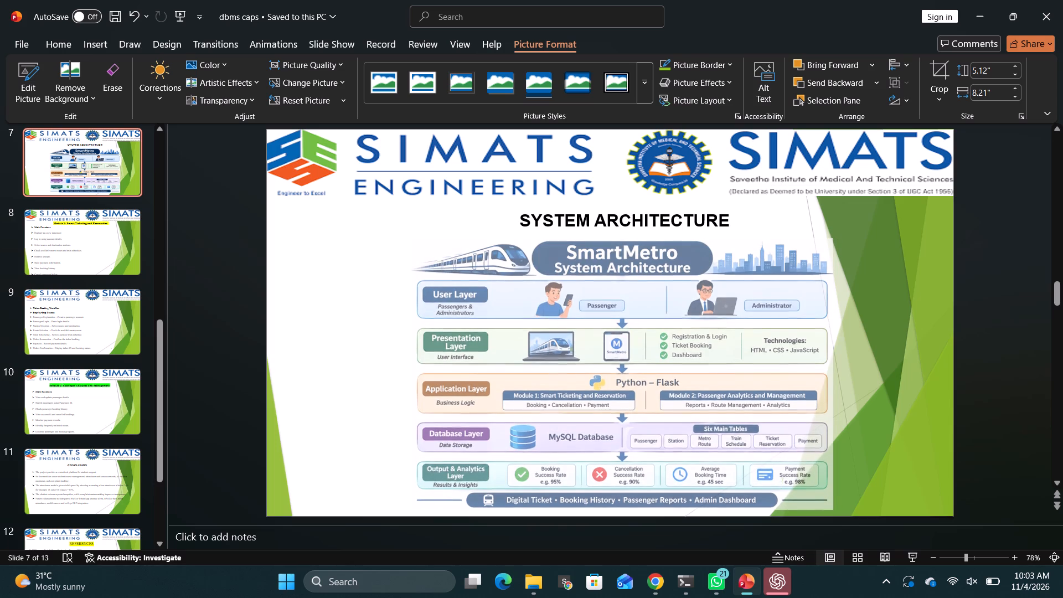
left_click_drag(620, 510, 619, 509)
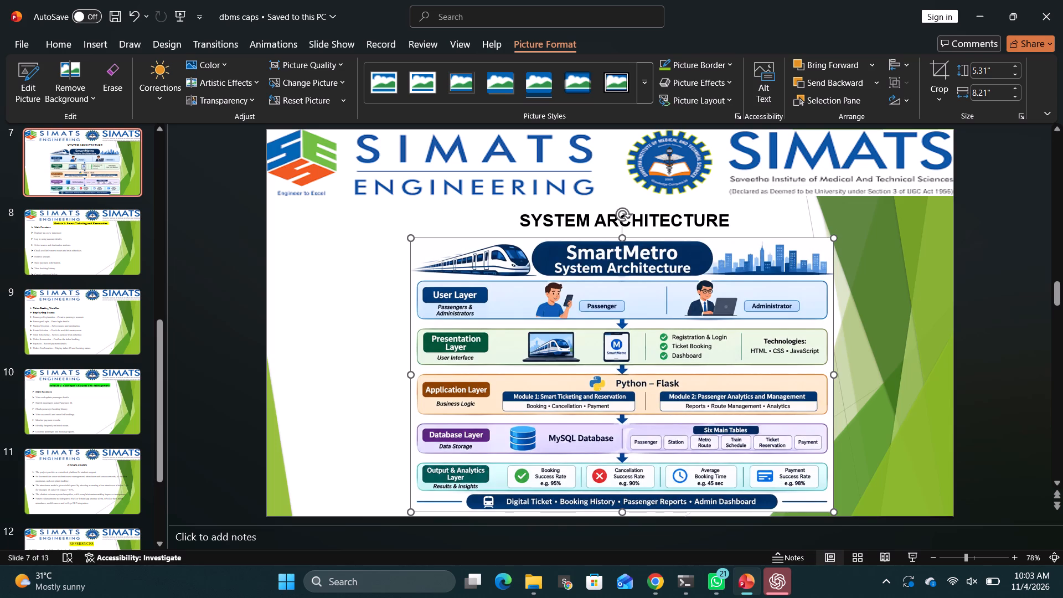
left_click_drag(830, 377, 843, 376)
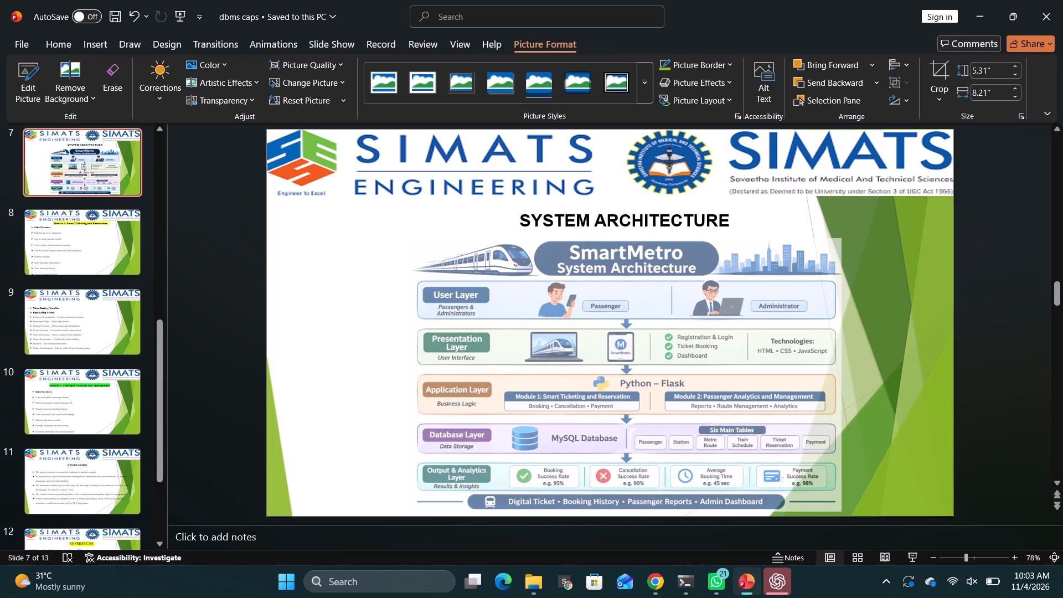
left_click_drag(843, 376, 852, 375)
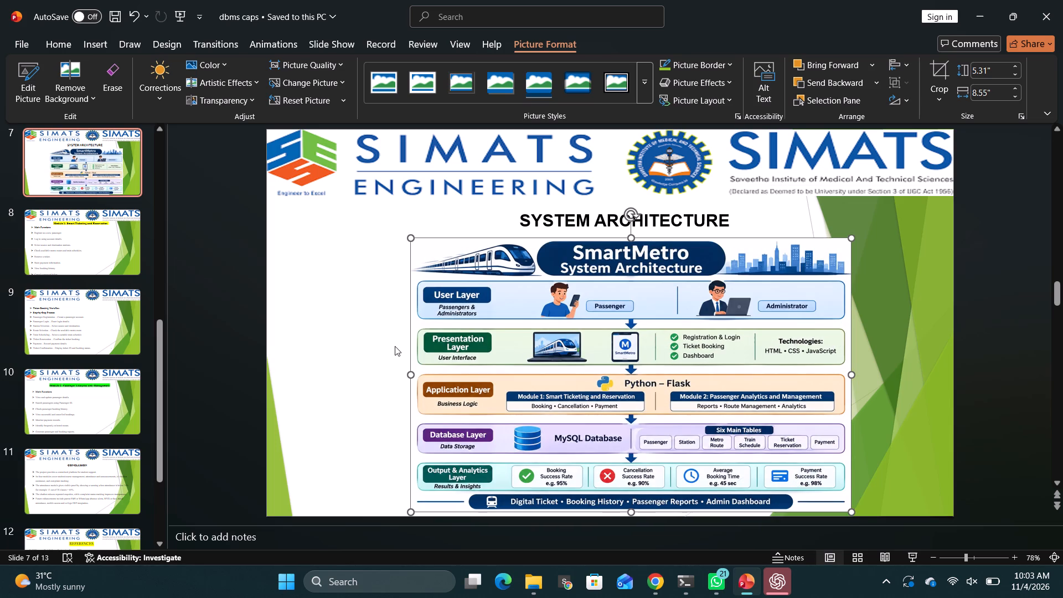
left_click(395, 346)
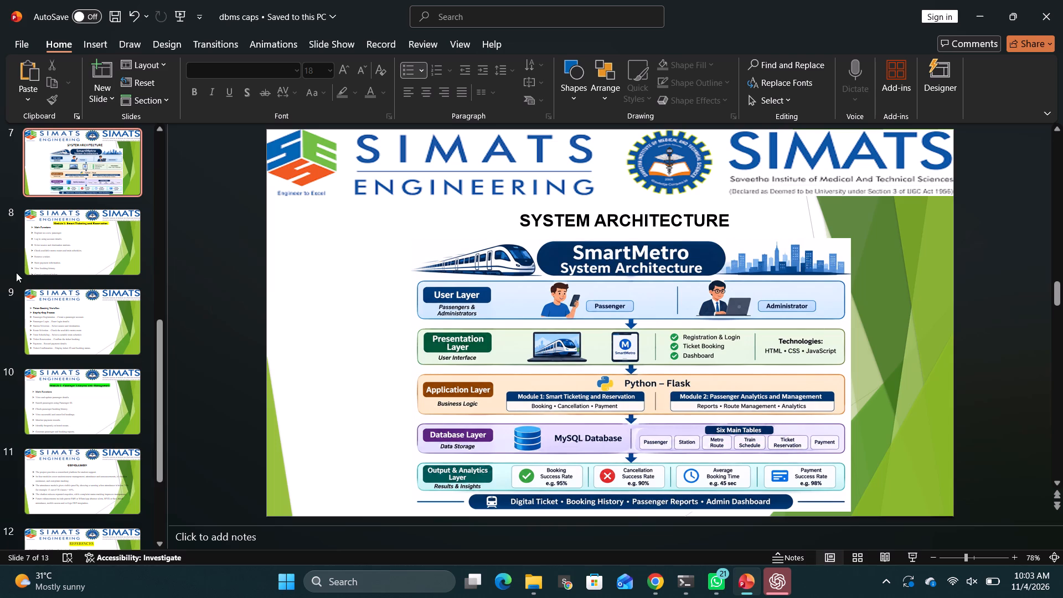
Review the slides from Module 1 through References, and return to the Conclusion slide.
key("Down")
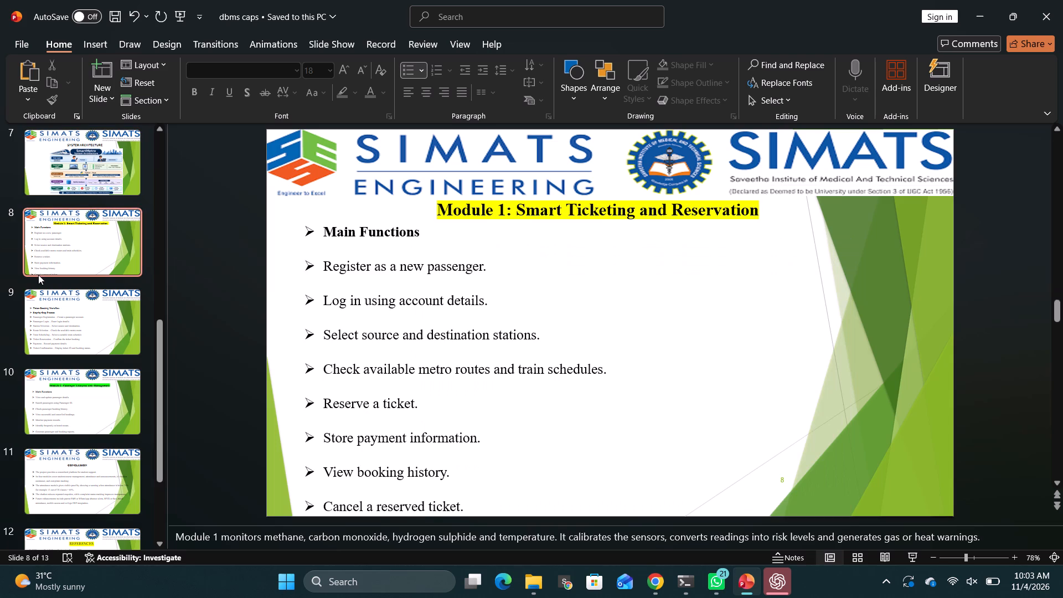
key("Down")
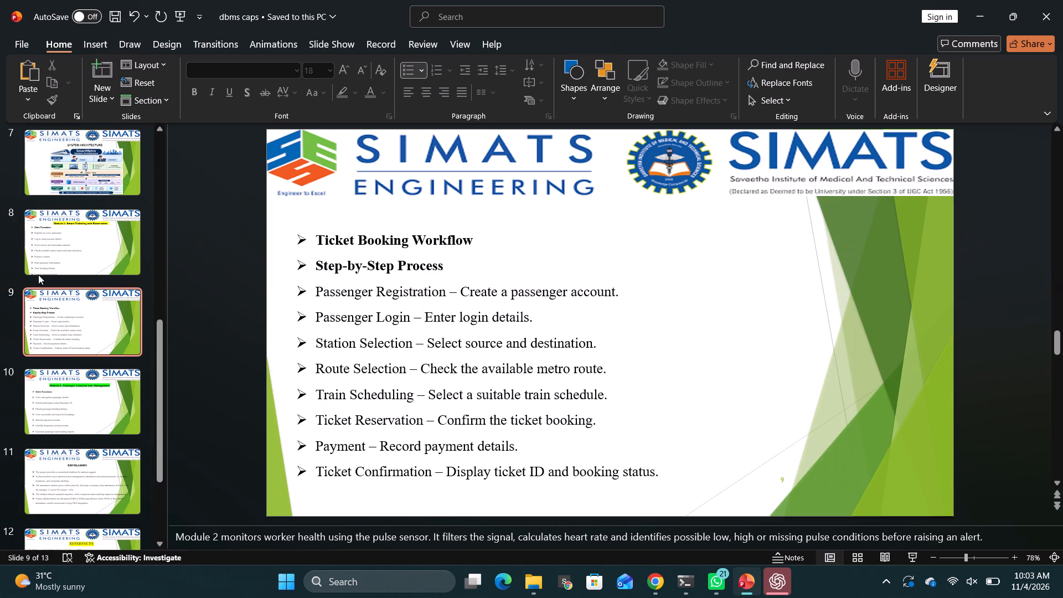
key("Down")
key("Down")
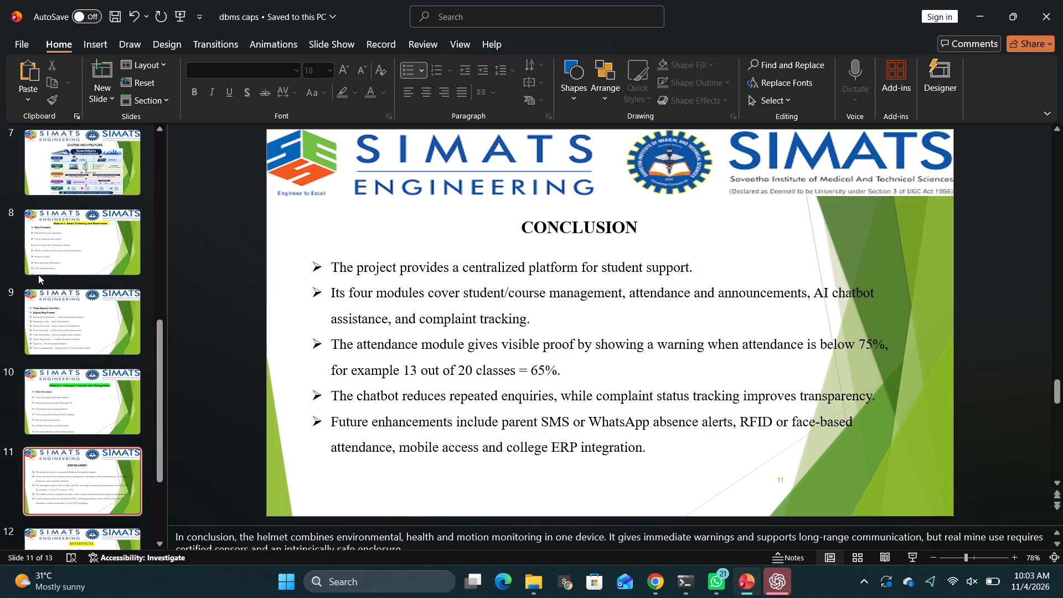
key("Up")
key("Down")
key("Down")
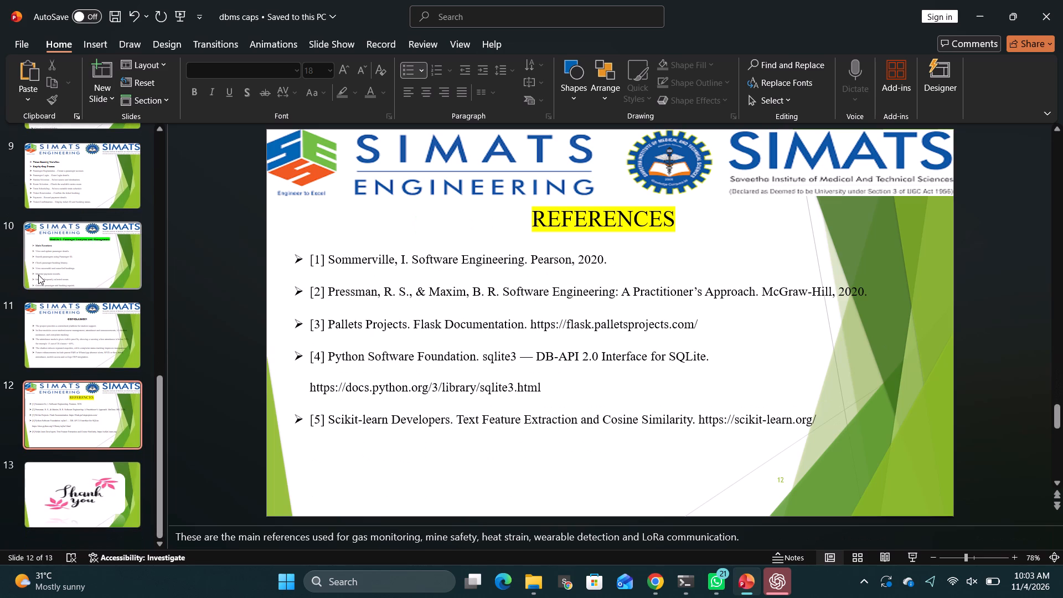
key("Up")
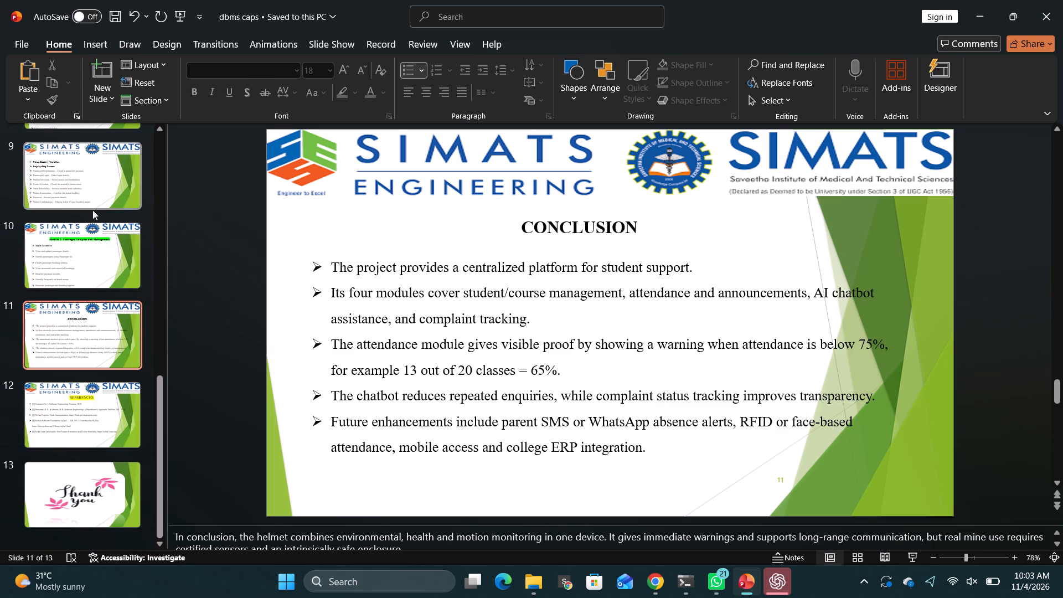
Go through the Introduction and Problem Statement slides to Objectives, and insert "To" before "Develop" in the first bullet.
scroll(110, 223, "up", 9)
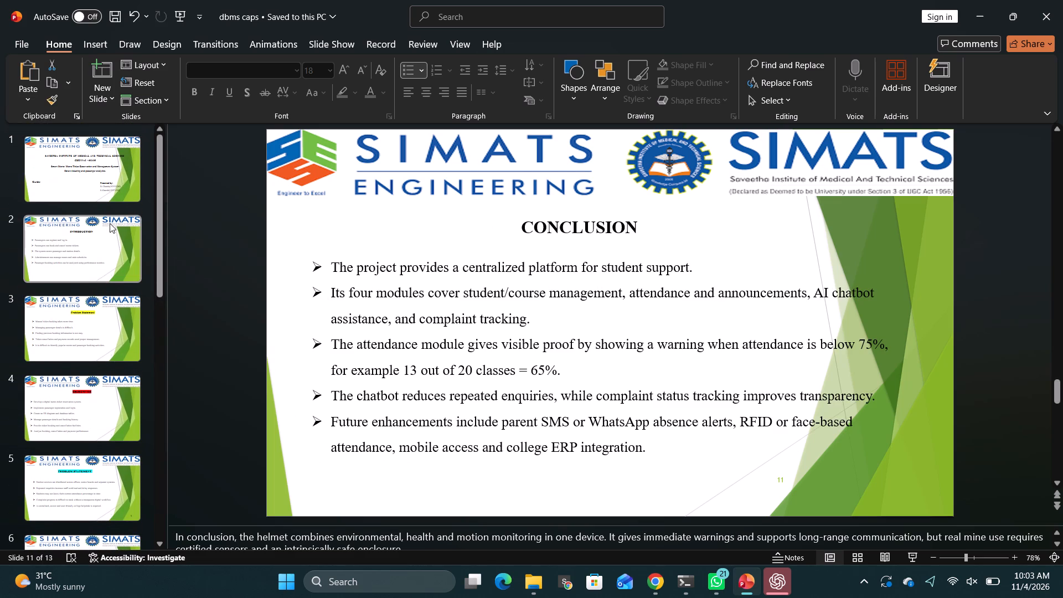
left_click(86, 240)
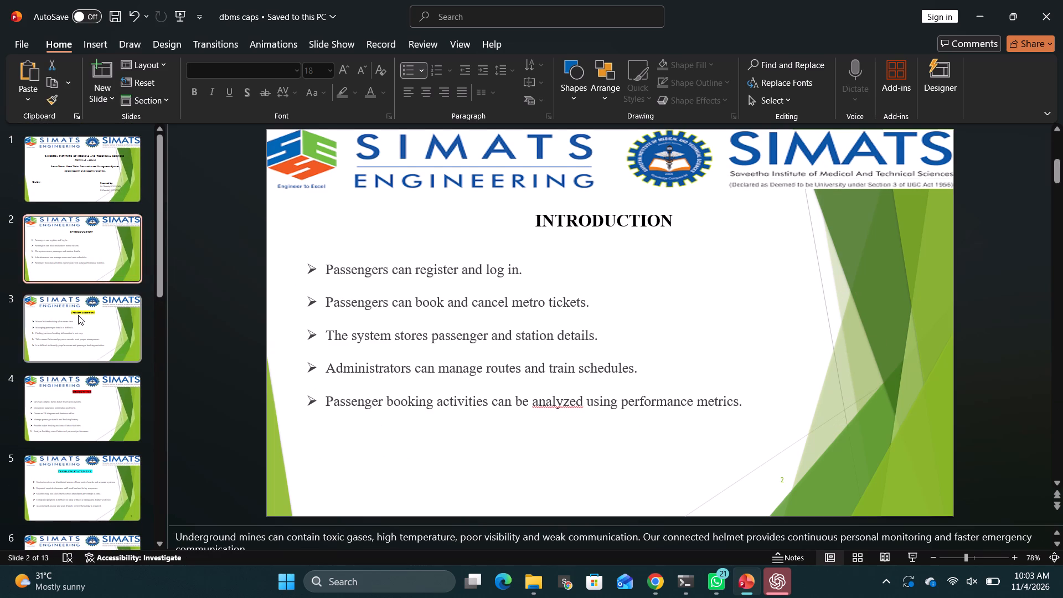
left_click(78, 315)
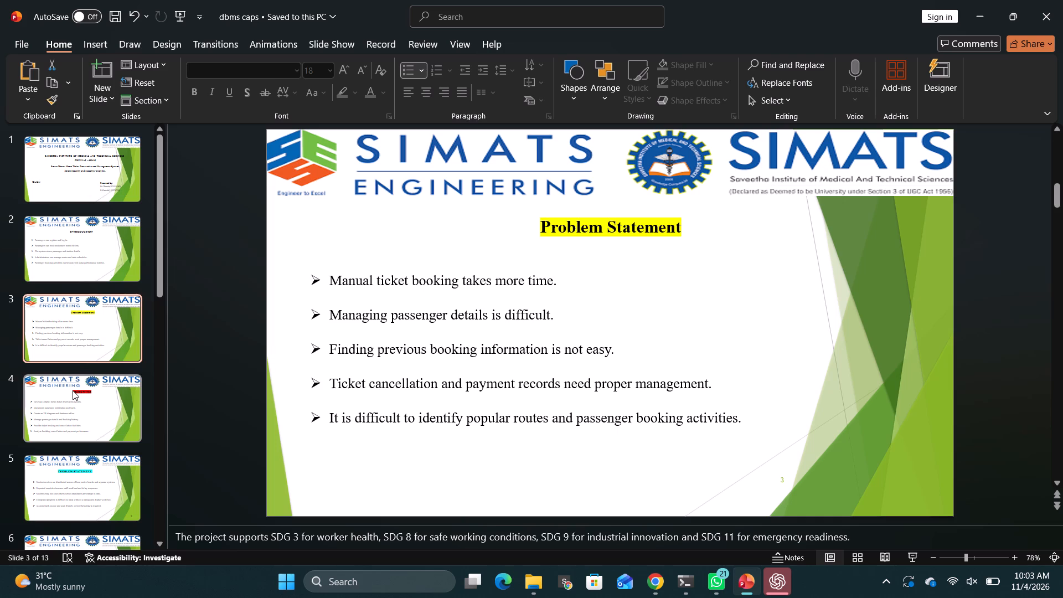
left_click(73, 390)
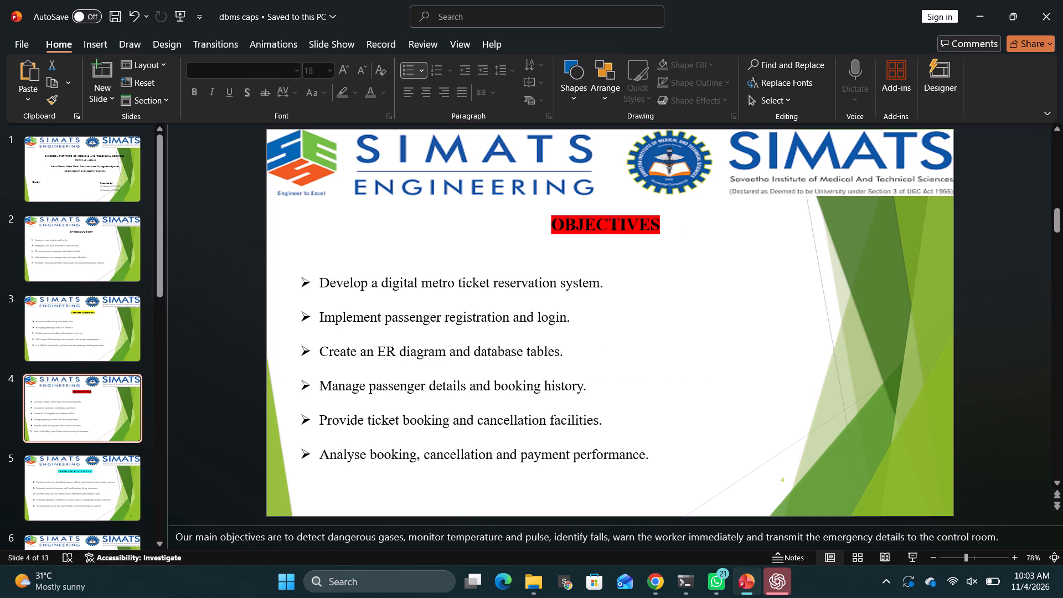
left_click(323, 286)
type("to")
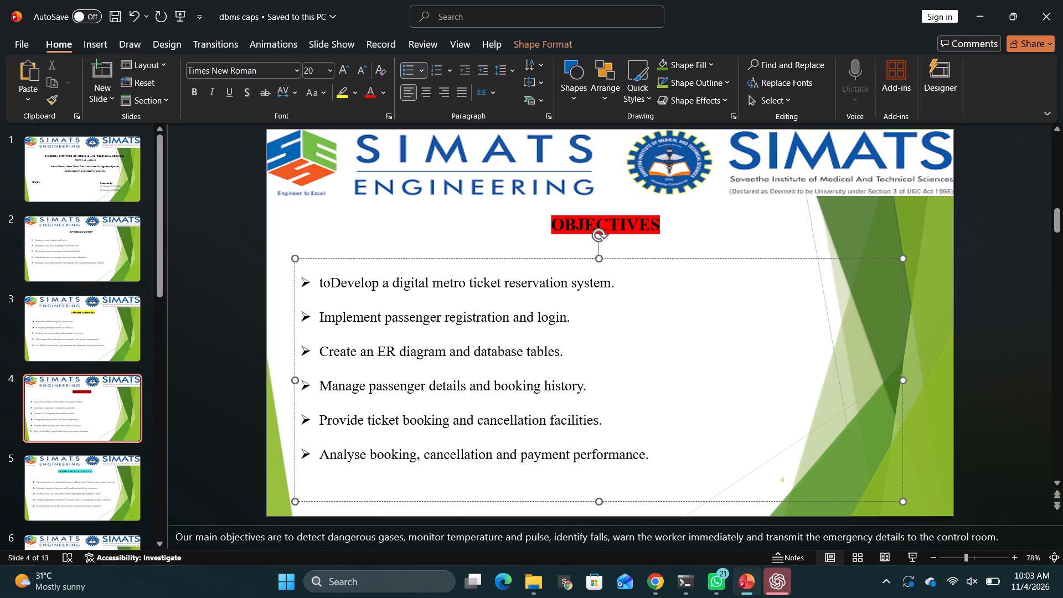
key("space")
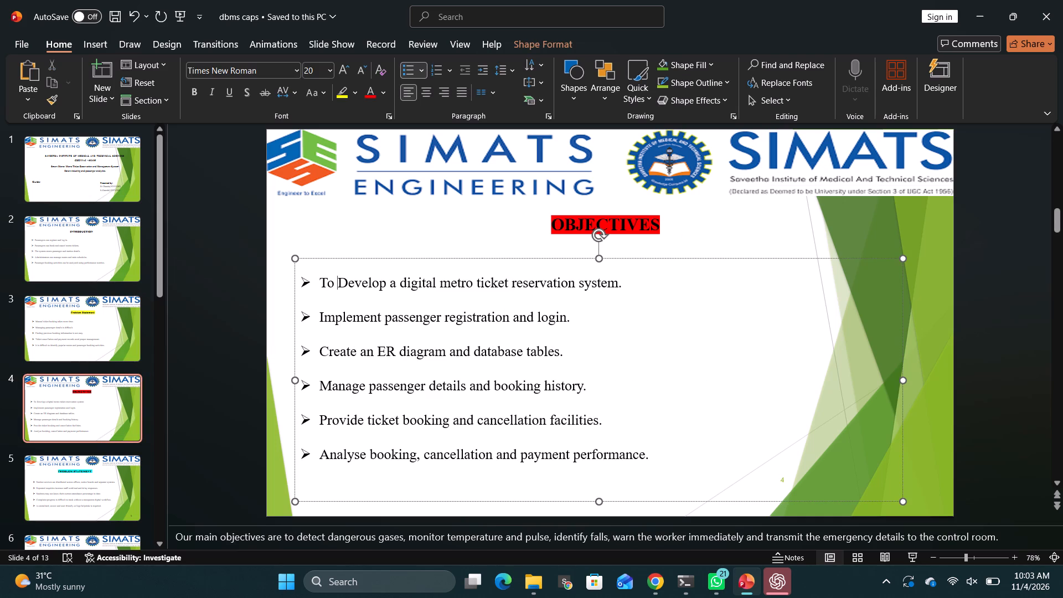
Insert "To" at the start of the Implement and Create bullets on the Objectives slide.
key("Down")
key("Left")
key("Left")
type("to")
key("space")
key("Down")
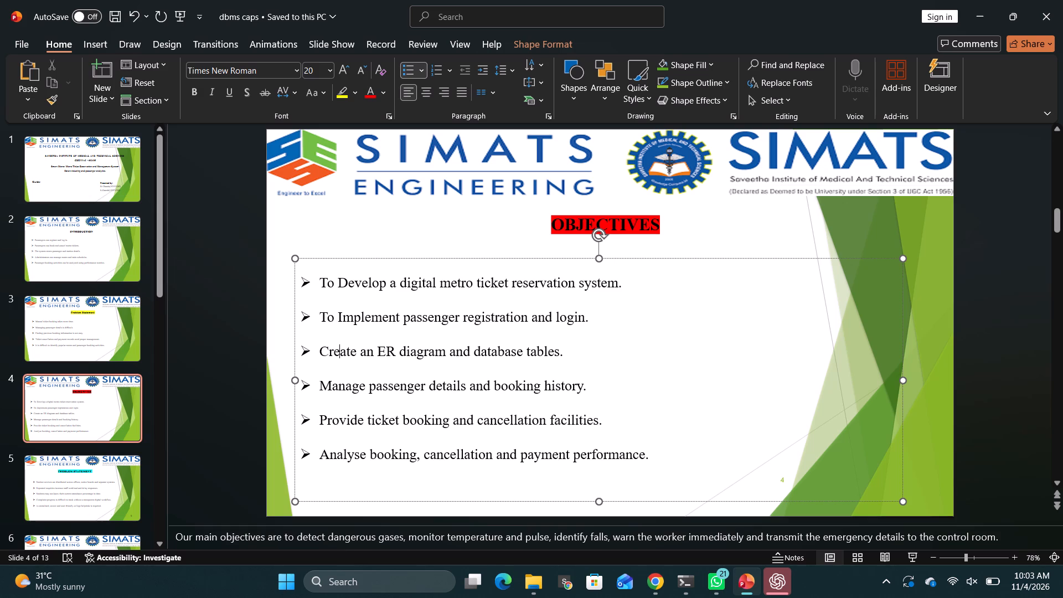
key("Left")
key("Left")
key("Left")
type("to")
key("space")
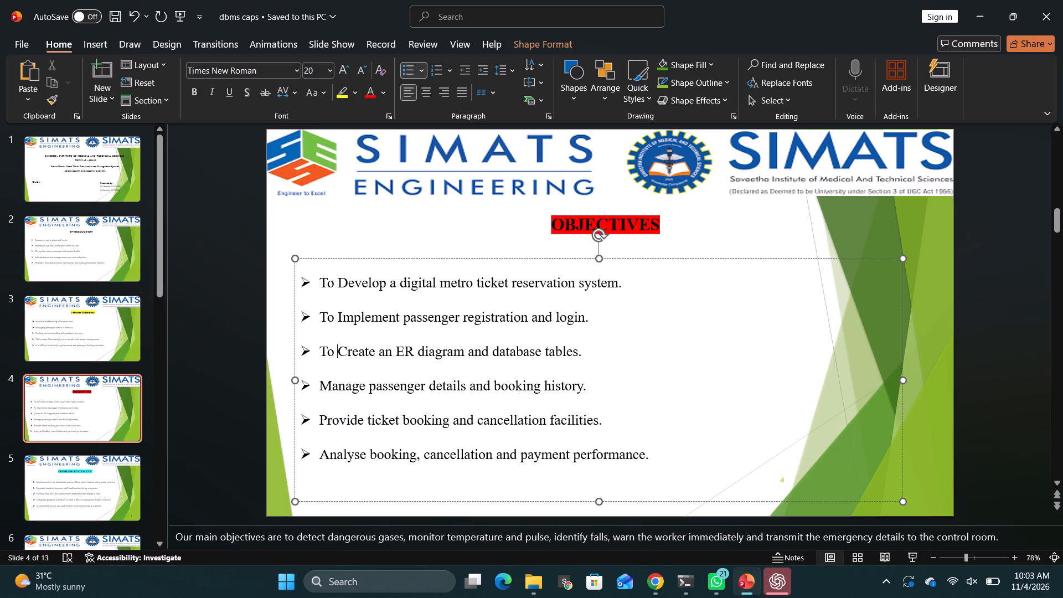
Insert "To" at the start of the Manage and Provide bullets on the Objectives slide.
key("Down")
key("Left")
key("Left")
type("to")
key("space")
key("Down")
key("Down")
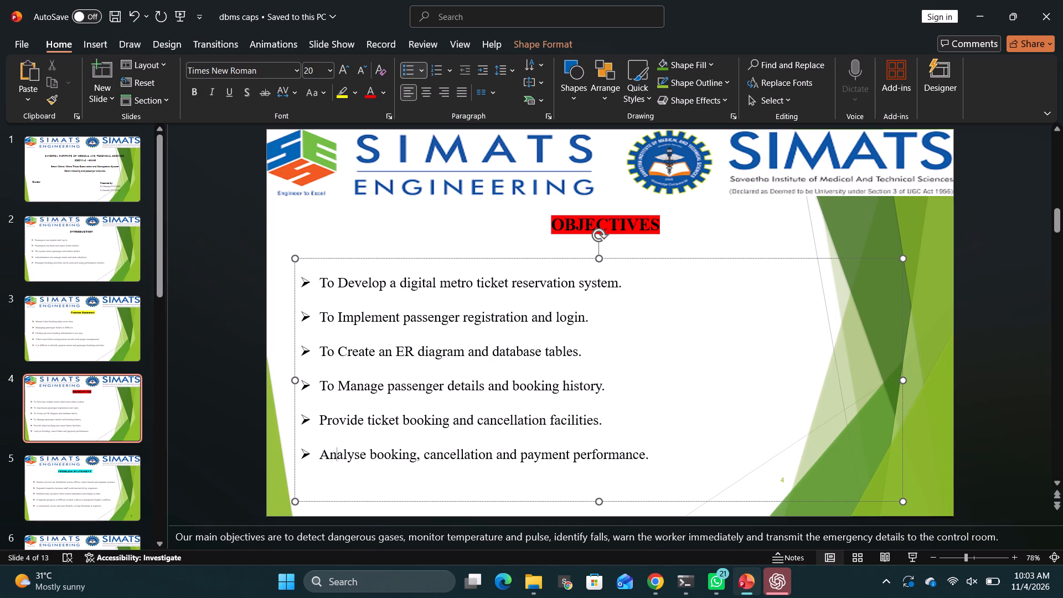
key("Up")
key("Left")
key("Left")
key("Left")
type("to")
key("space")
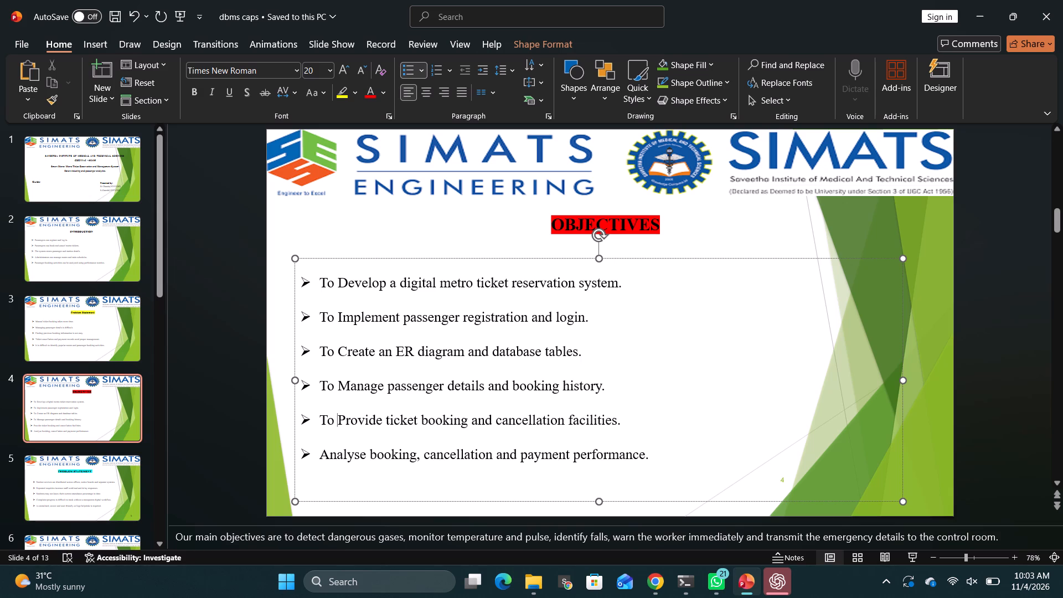
Insert "To" at the start of the Analyse bullet, the last one on the Objectives slide.
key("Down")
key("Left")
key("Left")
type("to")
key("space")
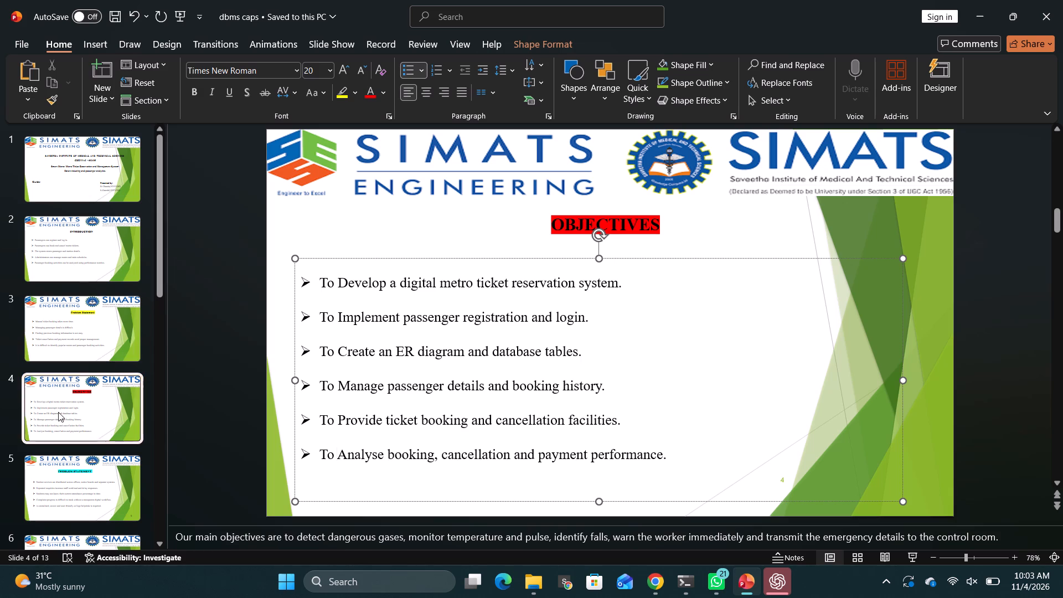
Open slide 6, the Methodology slide, to review its content.
scroll(90, 488, "down", 1)
left_click(80, 460)
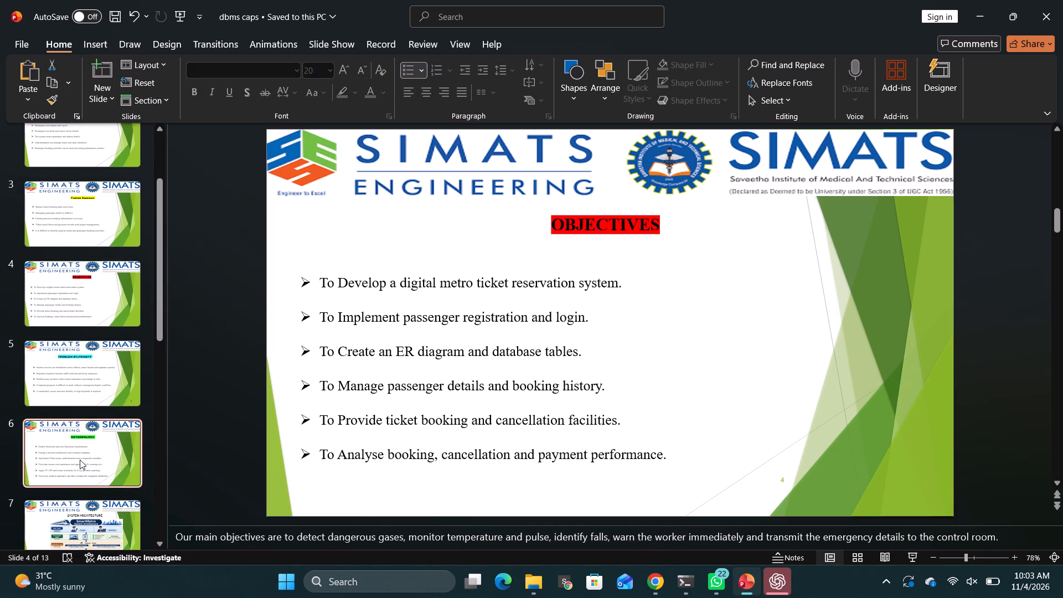
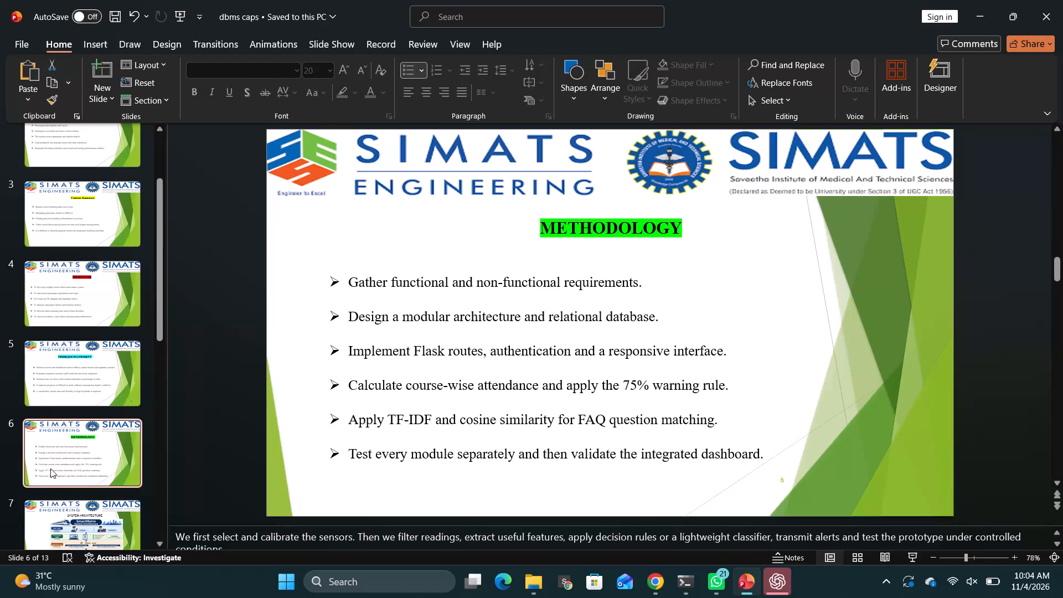
Clear all the bullet text on the Conclusion slide, undoing a trial paste of the copied ticket-booking points over it.
scroll(50, 468, "down", 9)
left_click(76, 374)
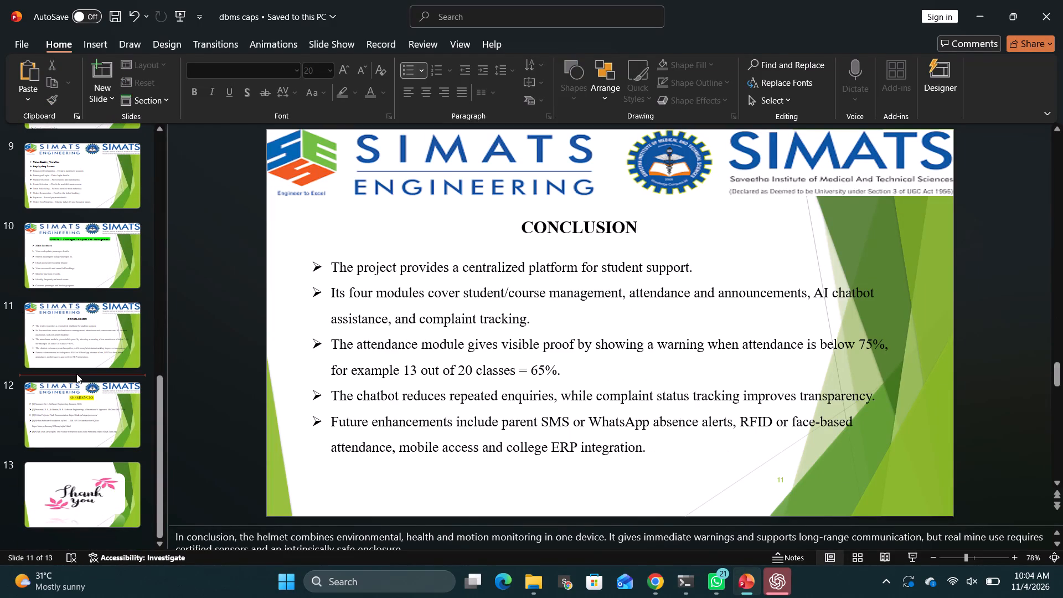
left_click(338, 264)
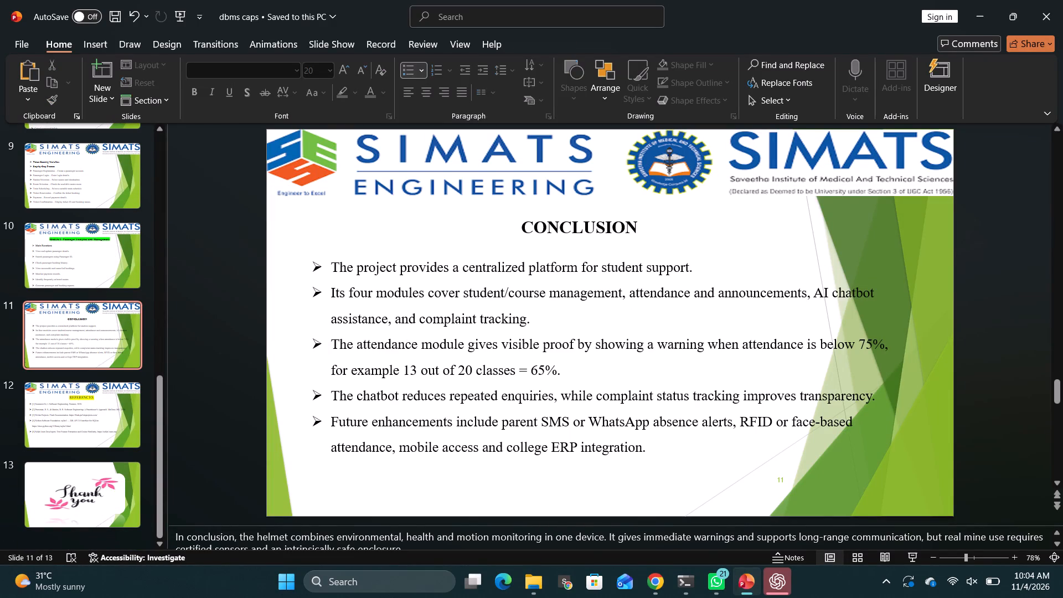
left_click_drag(648, 449, 383, 297)
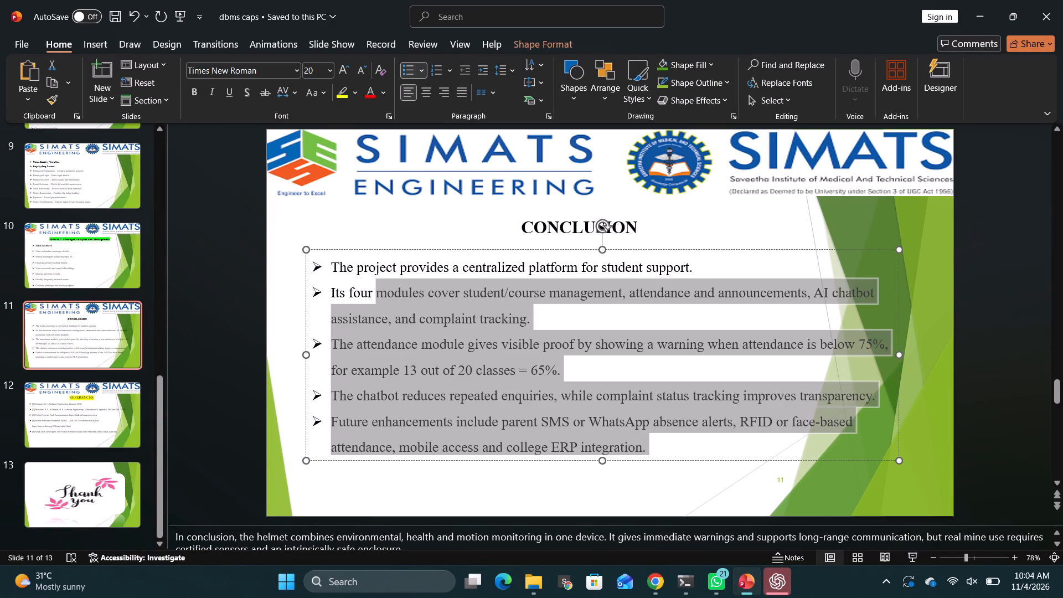
left_click_drag(383, 297, 337, 269)
key("ctrl+v")
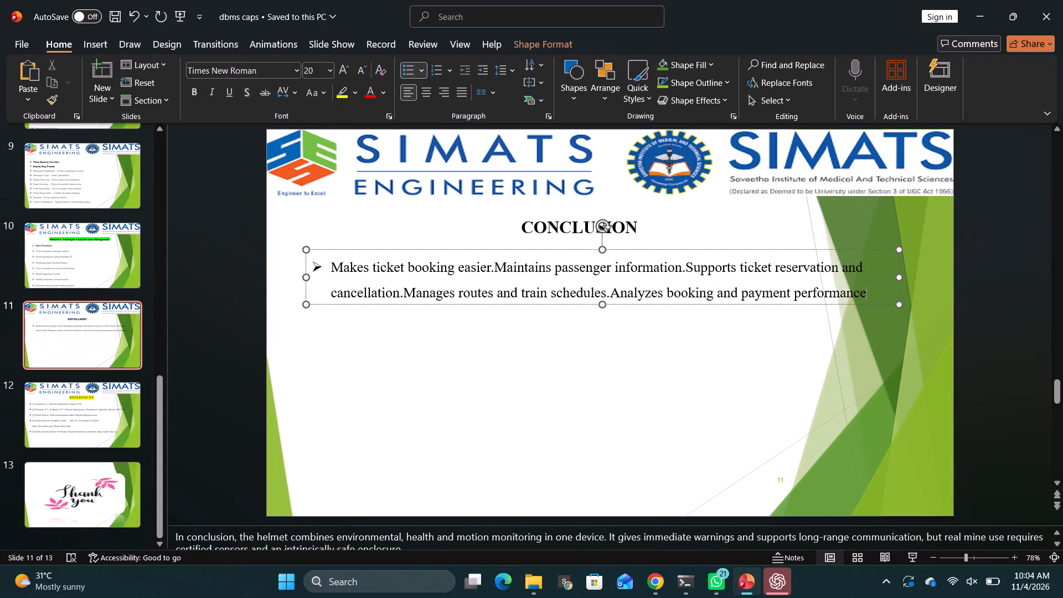
key("ctrl+z")
key("BackSpace")
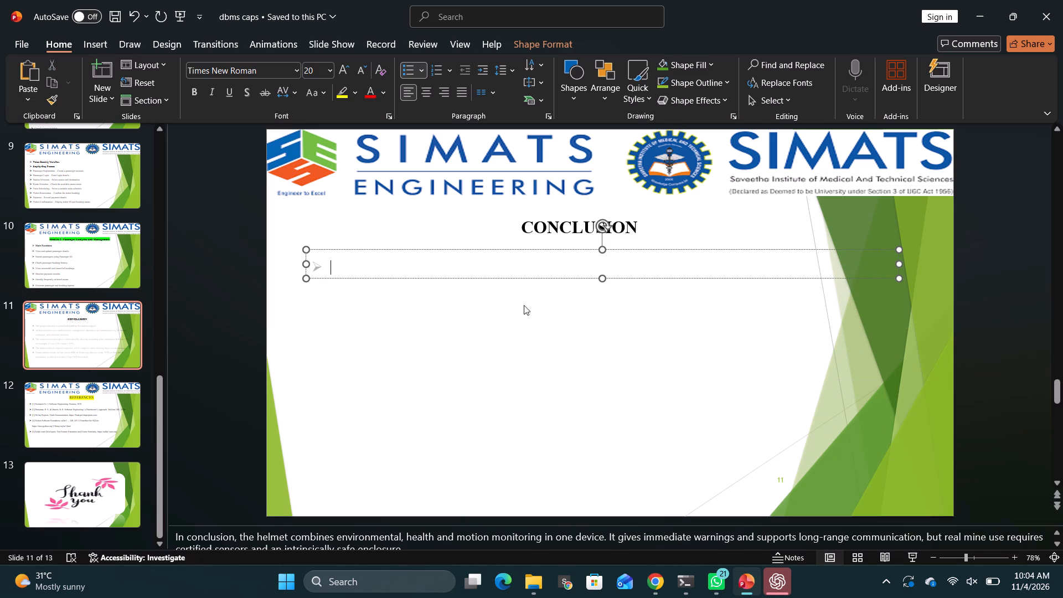
Select the emptied text box on the Conclusion slide and bring up its editing and paste options.
left_click(516, 276)
right_click(516, 276)
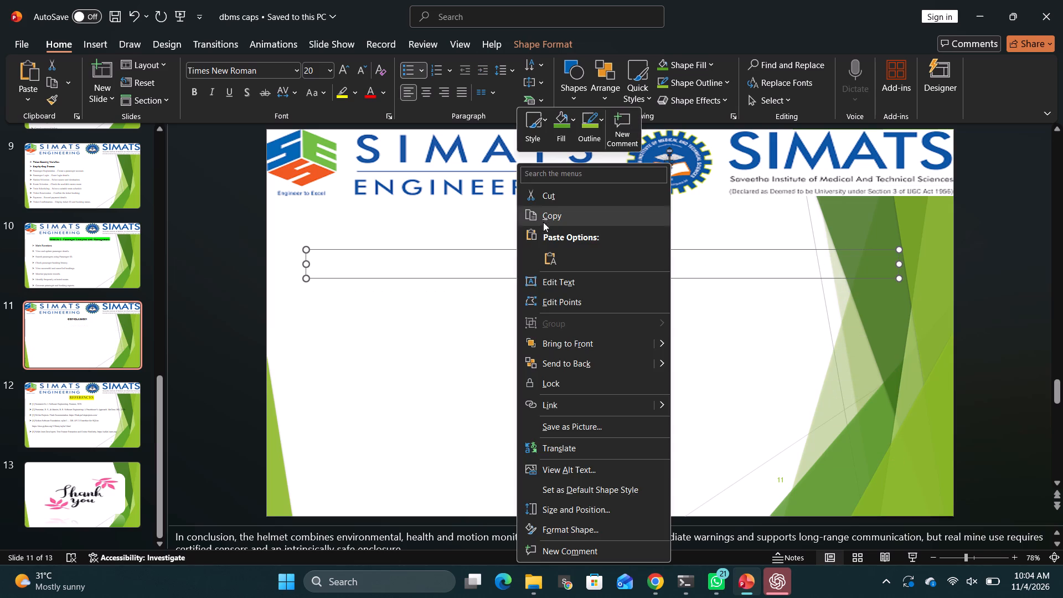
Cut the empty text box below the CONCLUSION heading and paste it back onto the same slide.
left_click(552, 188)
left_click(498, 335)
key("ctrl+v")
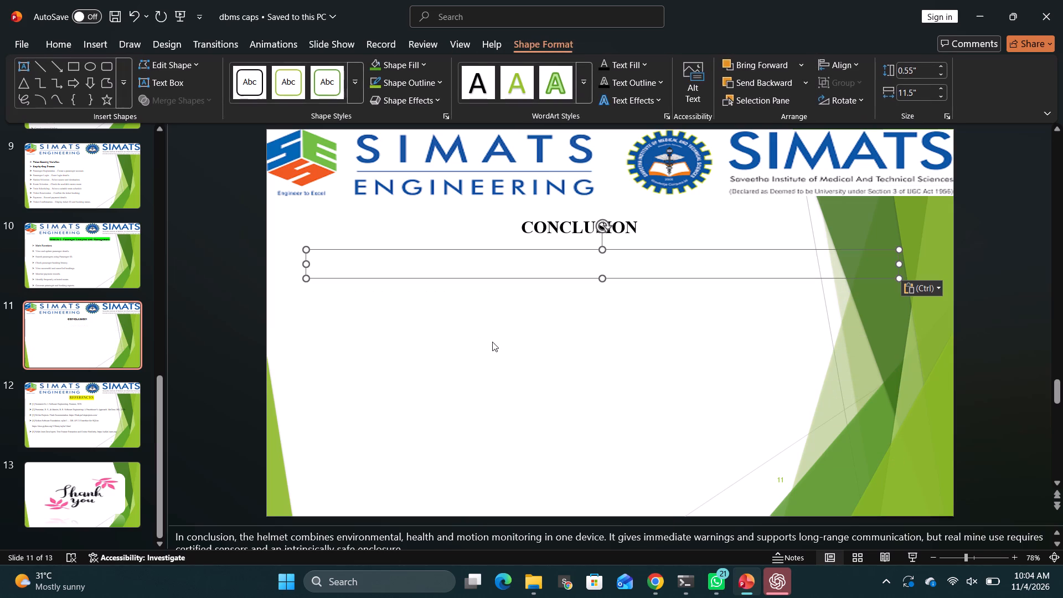
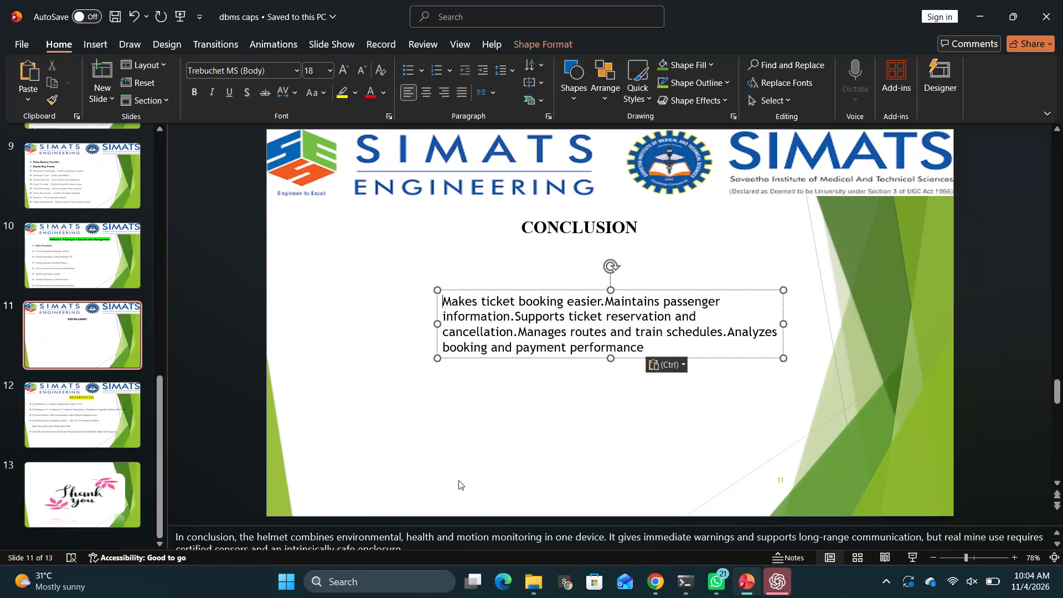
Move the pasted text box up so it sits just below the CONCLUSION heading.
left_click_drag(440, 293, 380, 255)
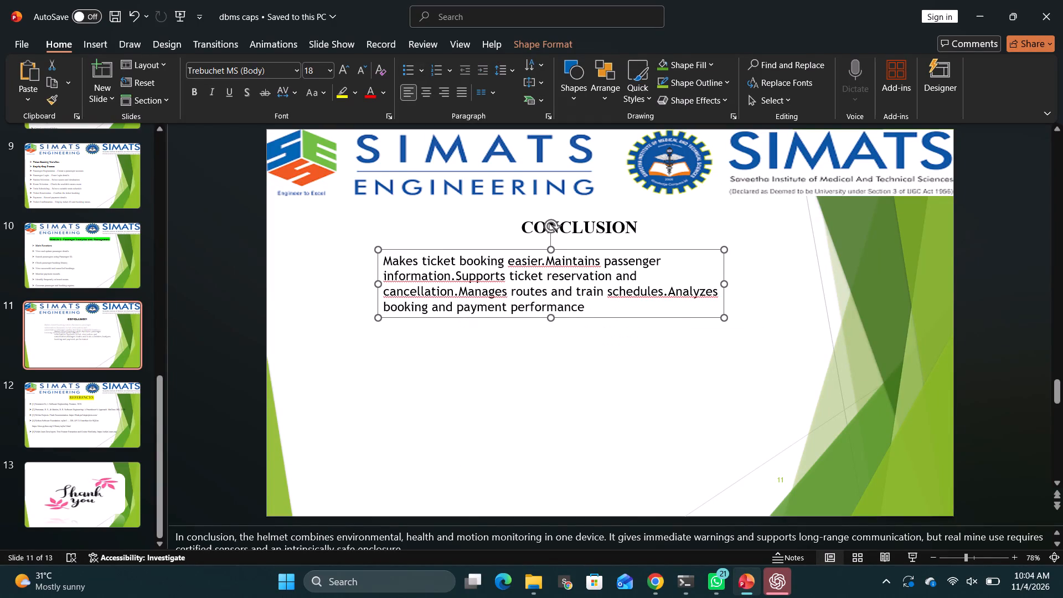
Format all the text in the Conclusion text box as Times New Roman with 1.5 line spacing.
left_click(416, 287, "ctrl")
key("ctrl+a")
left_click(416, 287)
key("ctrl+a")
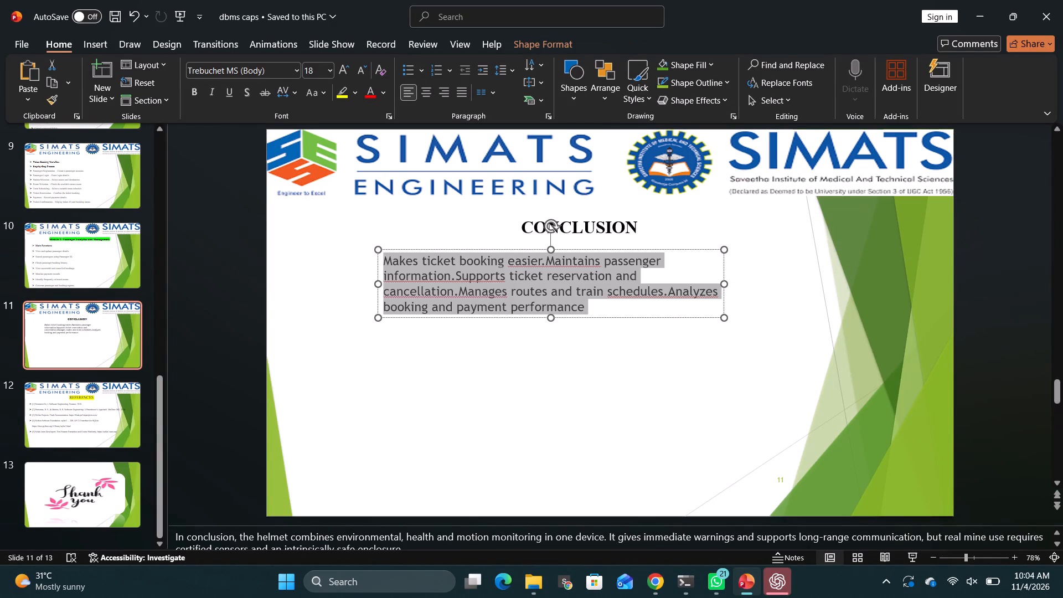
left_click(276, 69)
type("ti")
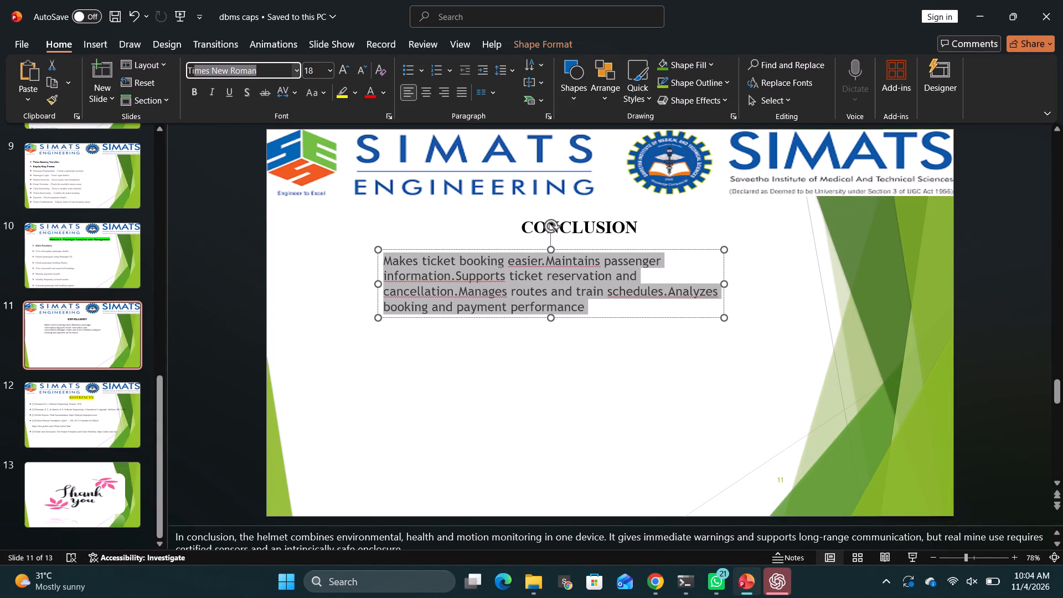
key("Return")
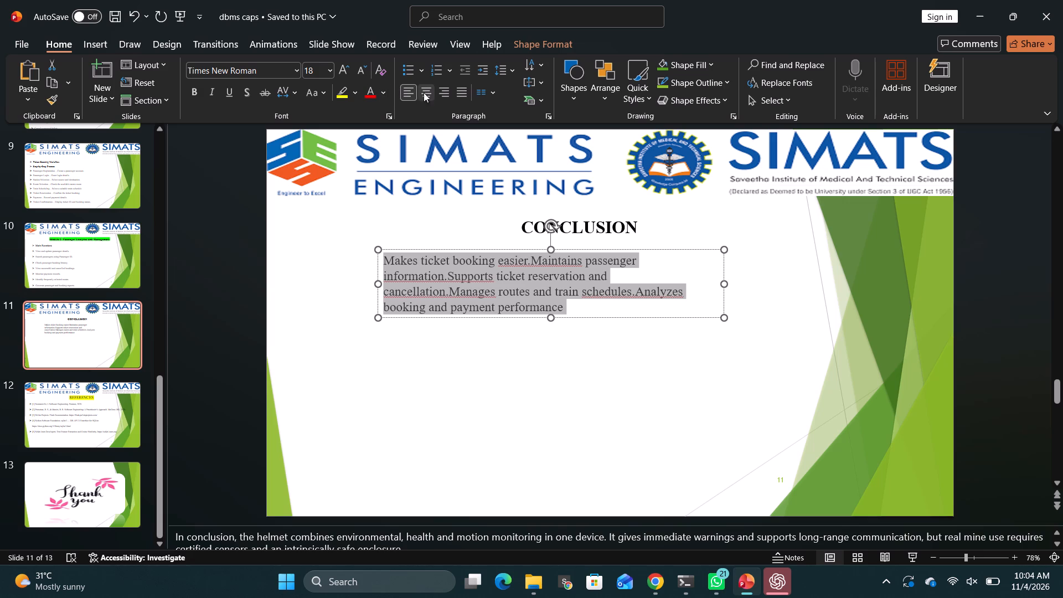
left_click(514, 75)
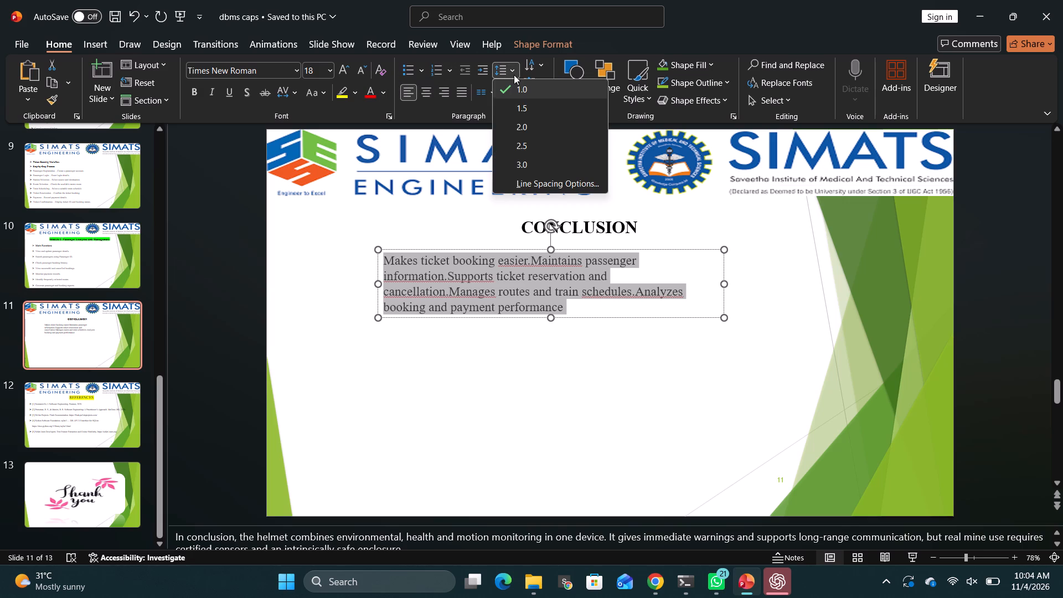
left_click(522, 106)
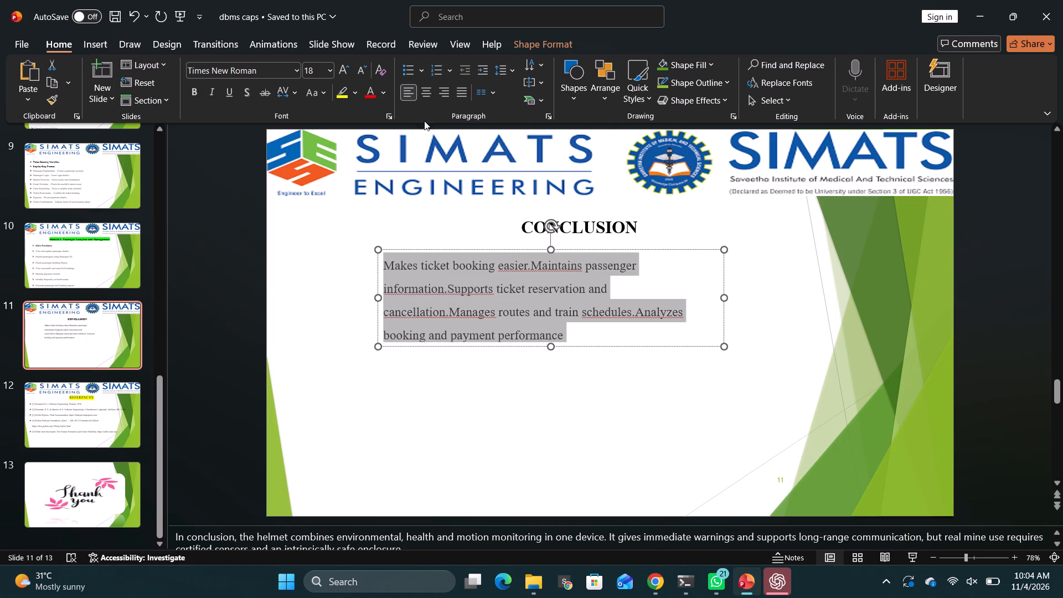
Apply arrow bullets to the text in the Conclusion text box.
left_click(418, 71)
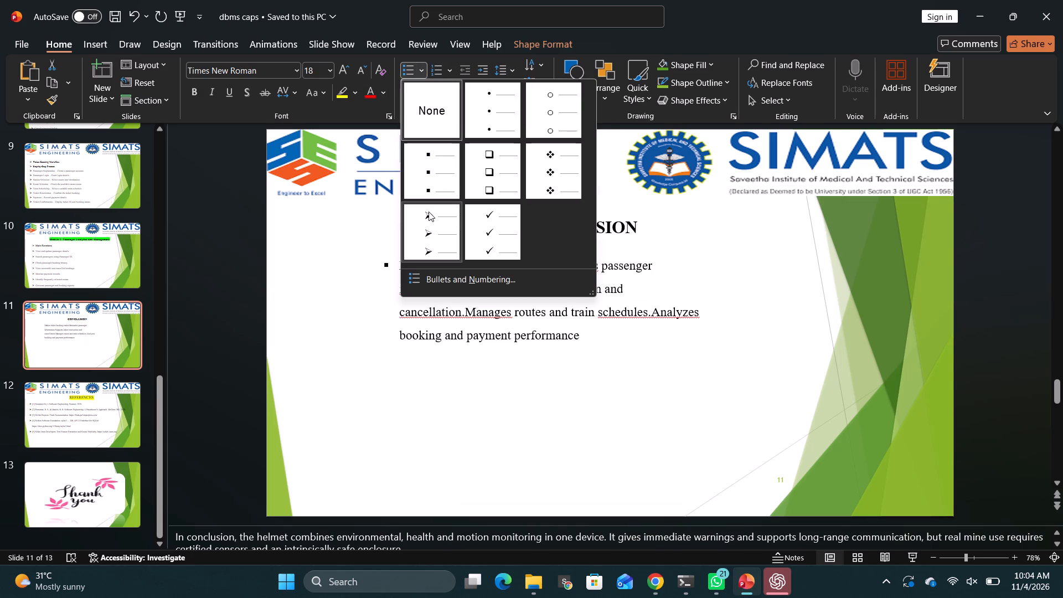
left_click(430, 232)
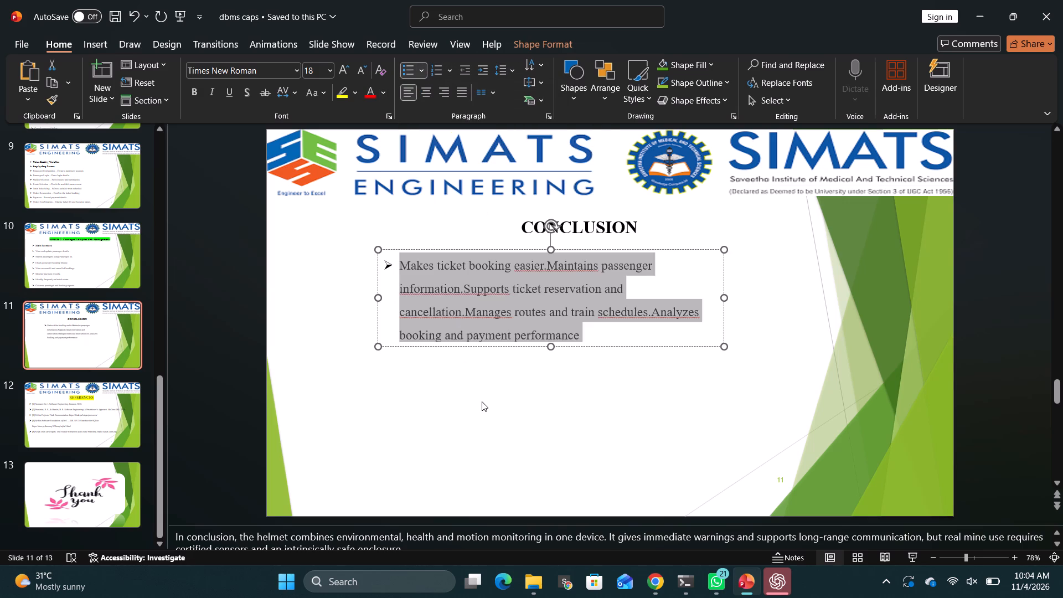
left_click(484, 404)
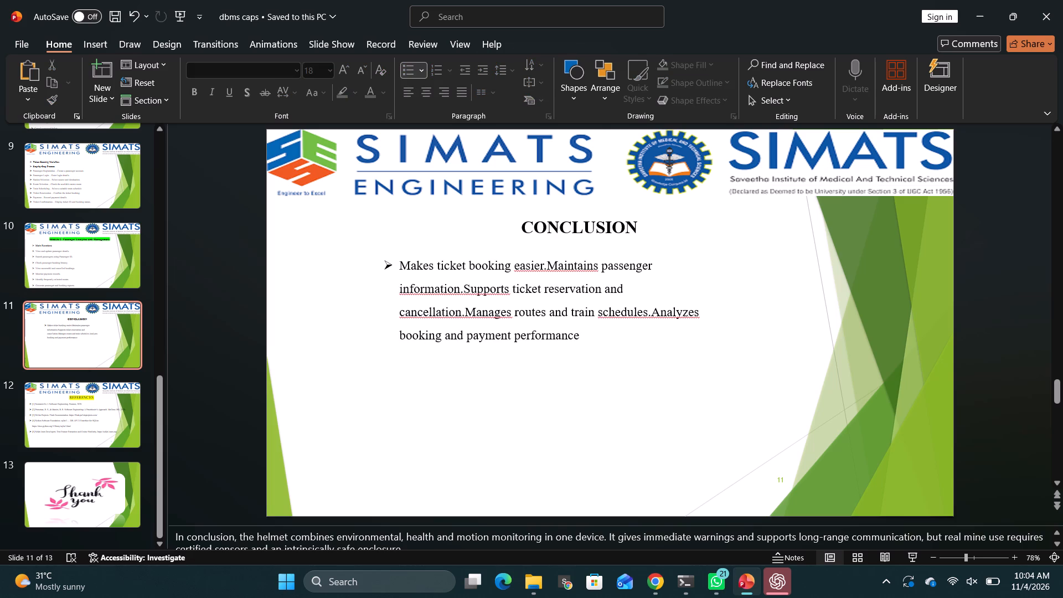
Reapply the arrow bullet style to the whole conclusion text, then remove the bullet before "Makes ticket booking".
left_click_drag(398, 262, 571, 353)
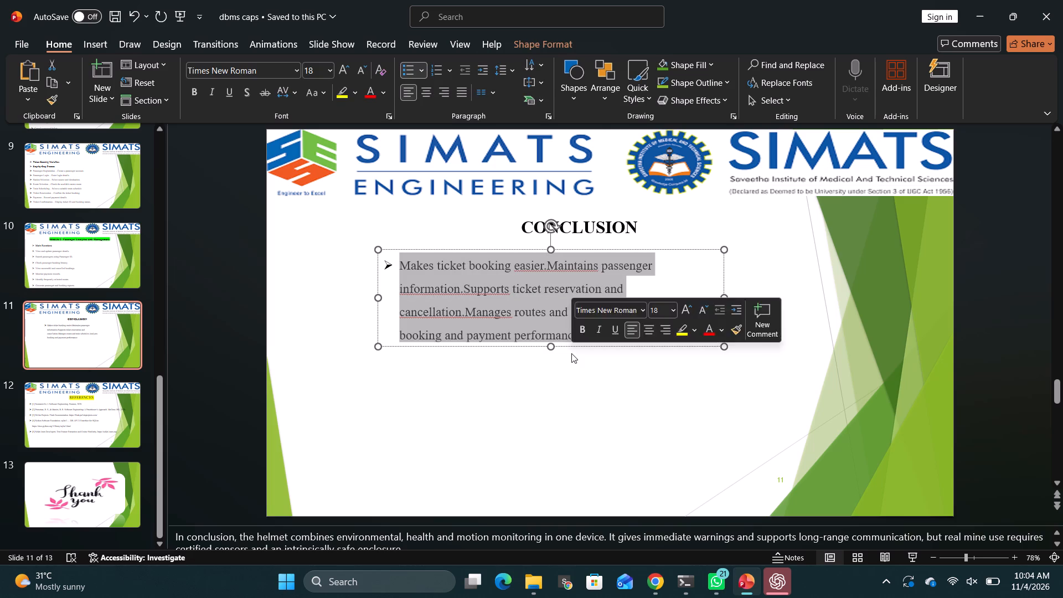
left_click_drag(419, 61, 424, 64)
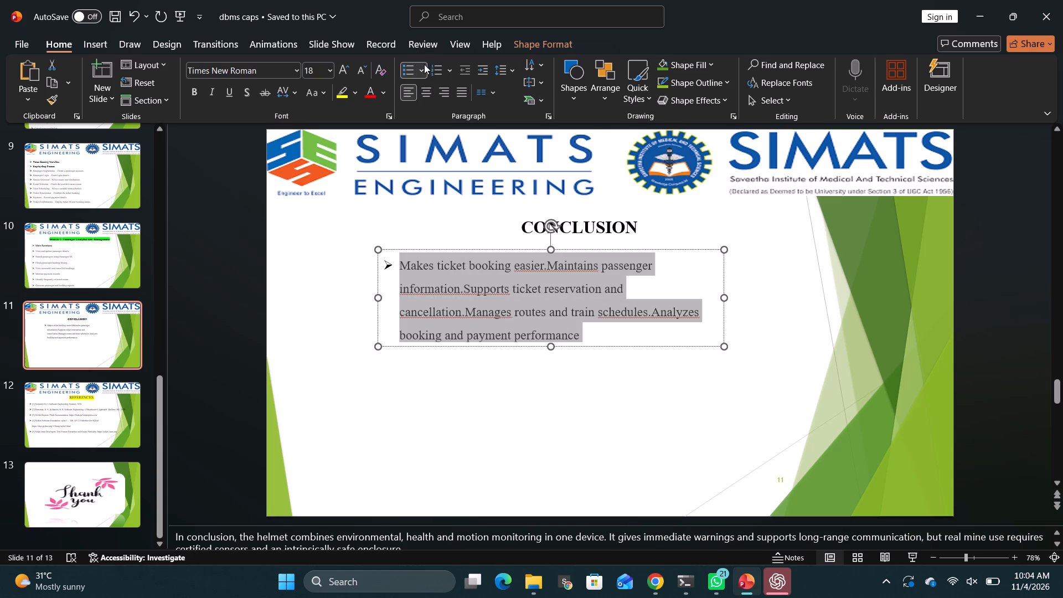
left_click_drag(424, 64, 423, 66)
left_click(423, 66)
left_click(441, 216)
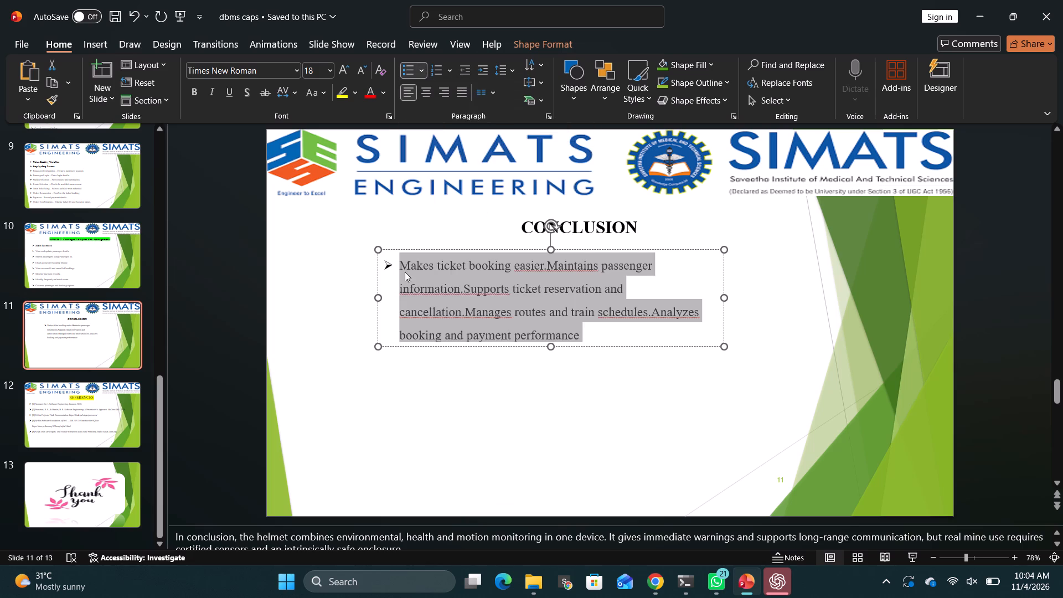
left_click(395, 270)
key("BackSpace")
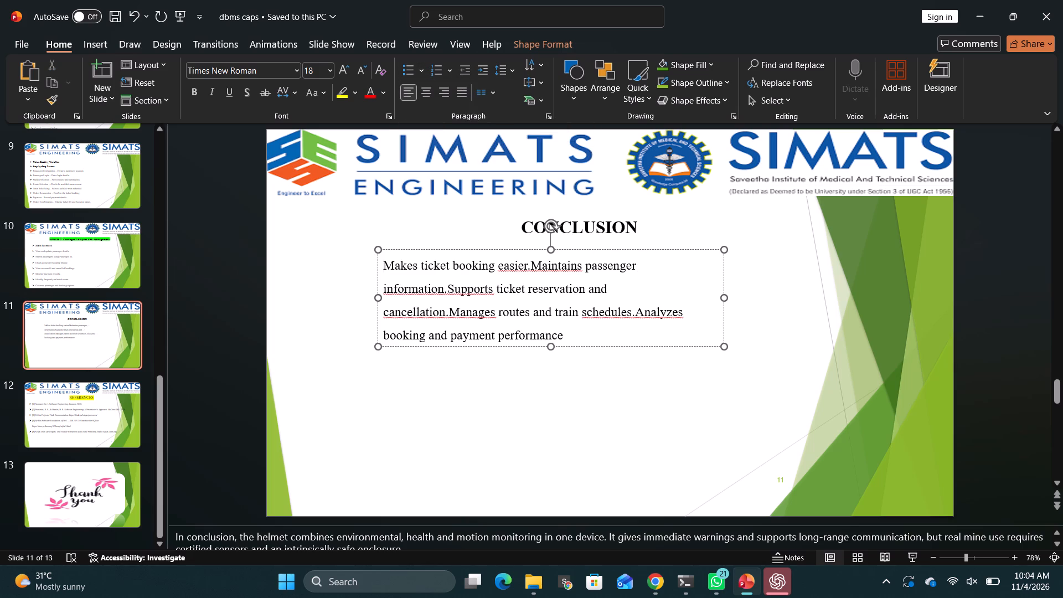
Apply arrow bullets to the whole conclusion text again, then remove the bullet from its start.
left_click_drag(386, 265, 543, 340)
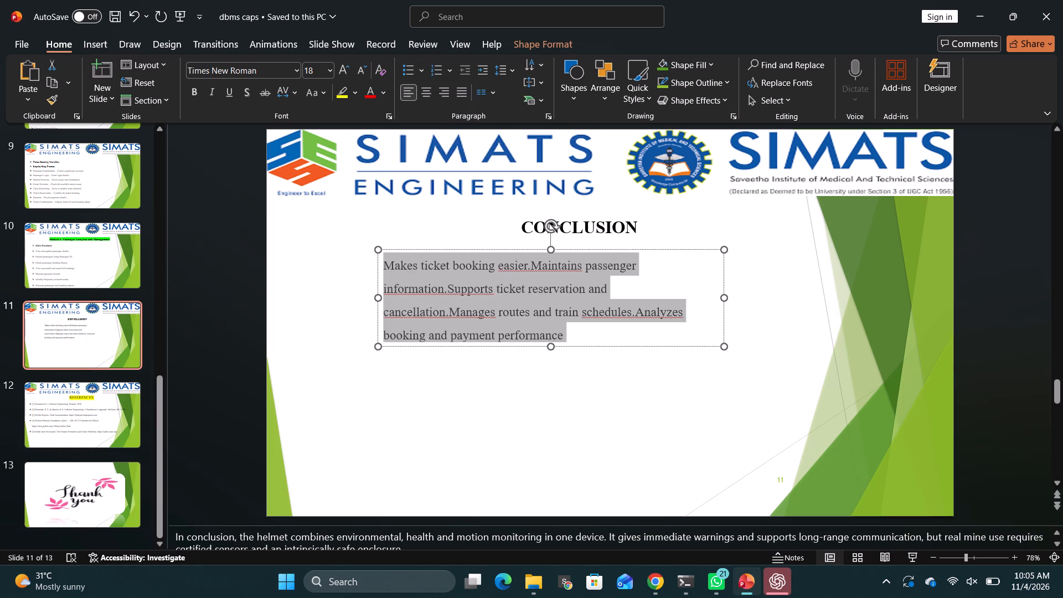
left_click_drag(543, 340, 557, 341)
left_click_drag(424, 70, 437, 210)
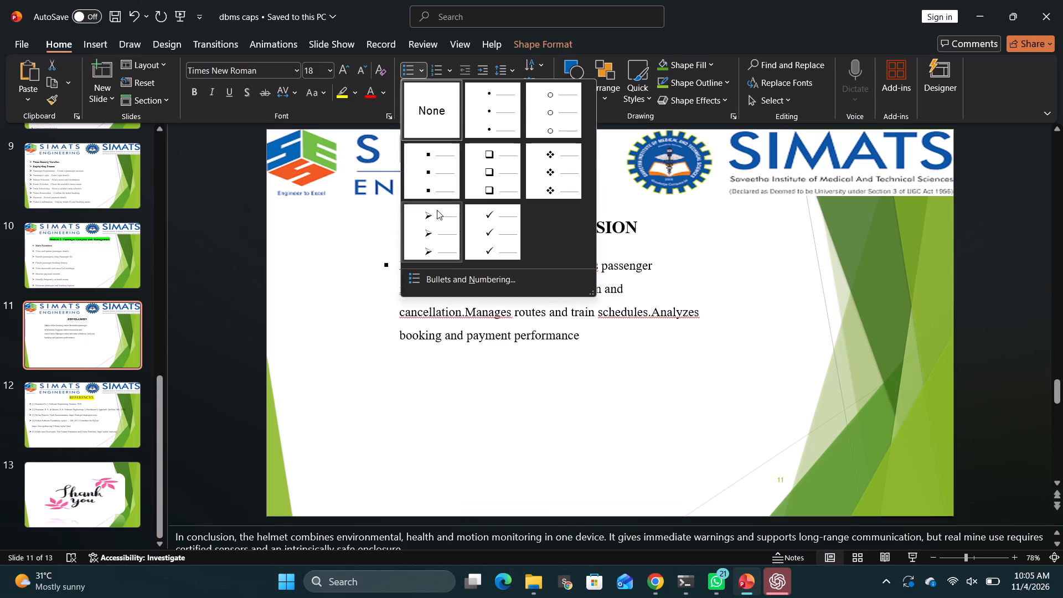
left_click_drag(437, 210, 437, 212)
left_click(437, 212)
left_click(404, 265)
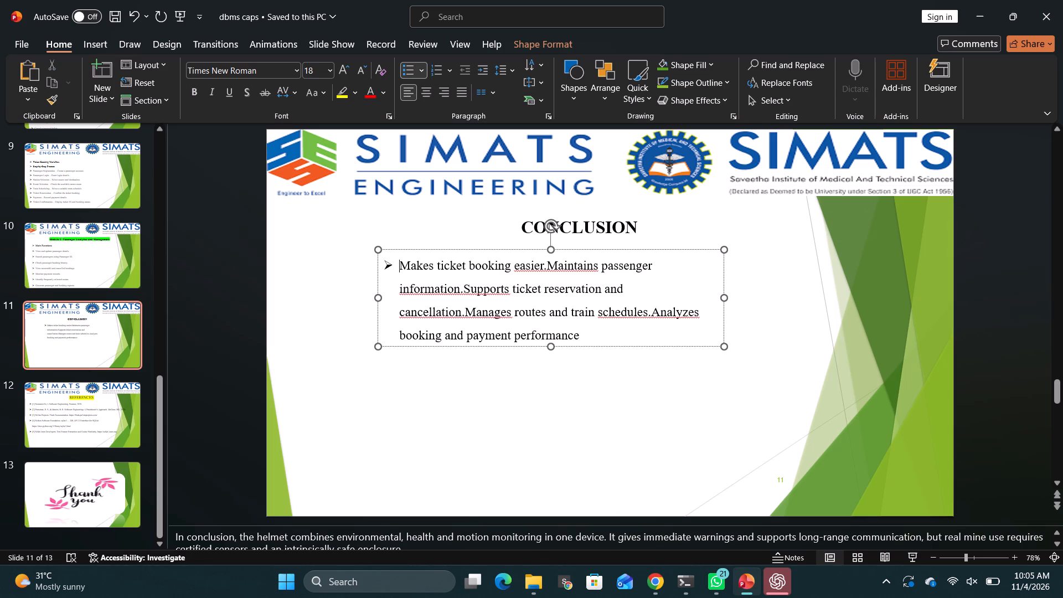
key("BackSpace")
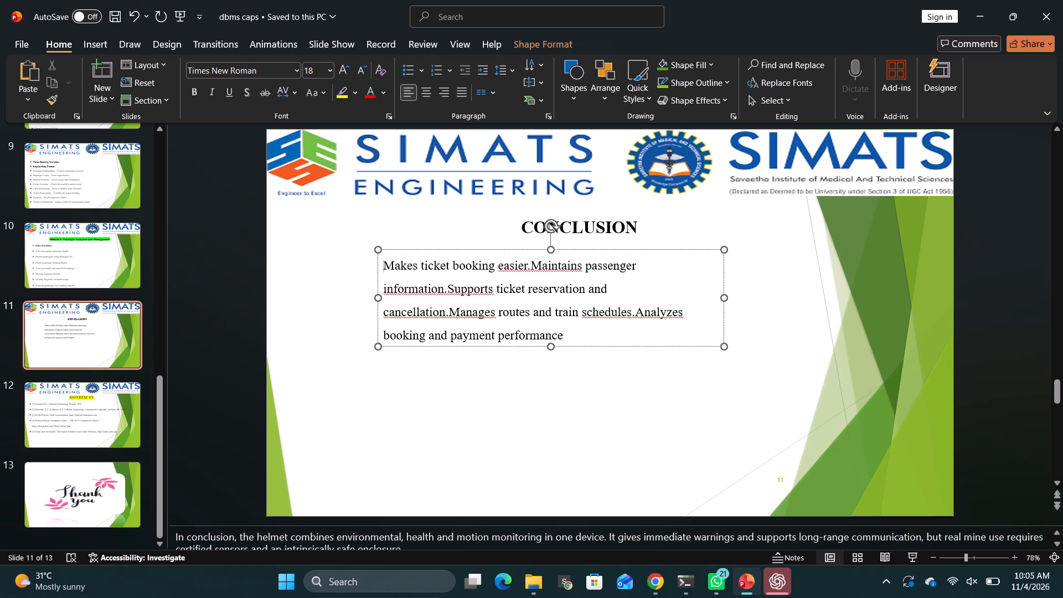
Cut the text box with the ticket booking conclusion text from the Conclusion slide.
right_click(469, 344)
left_click(508, 190)
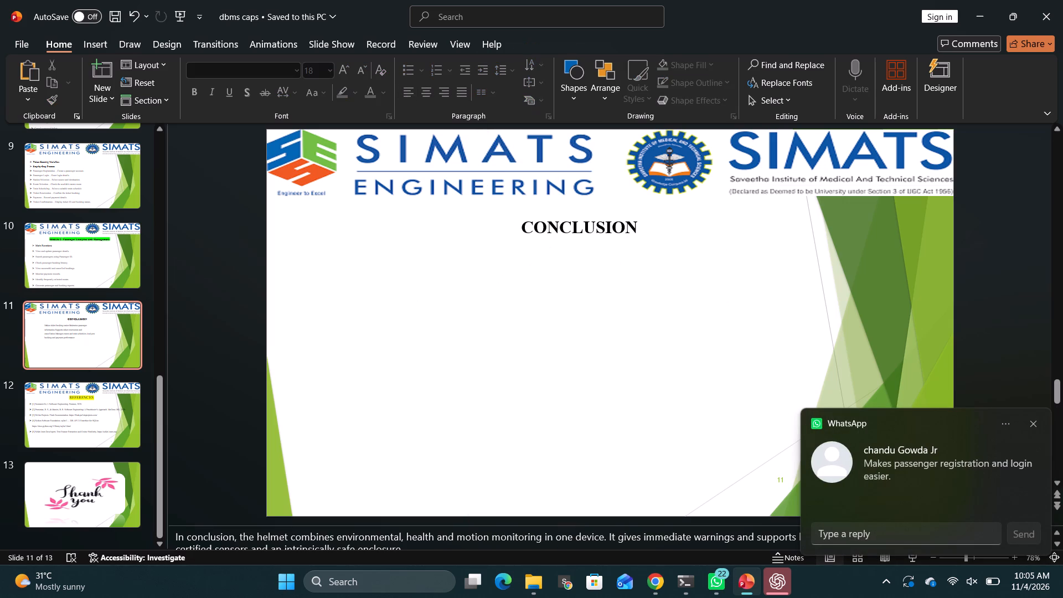
double_click(440, 272)
left_click(529, 336)
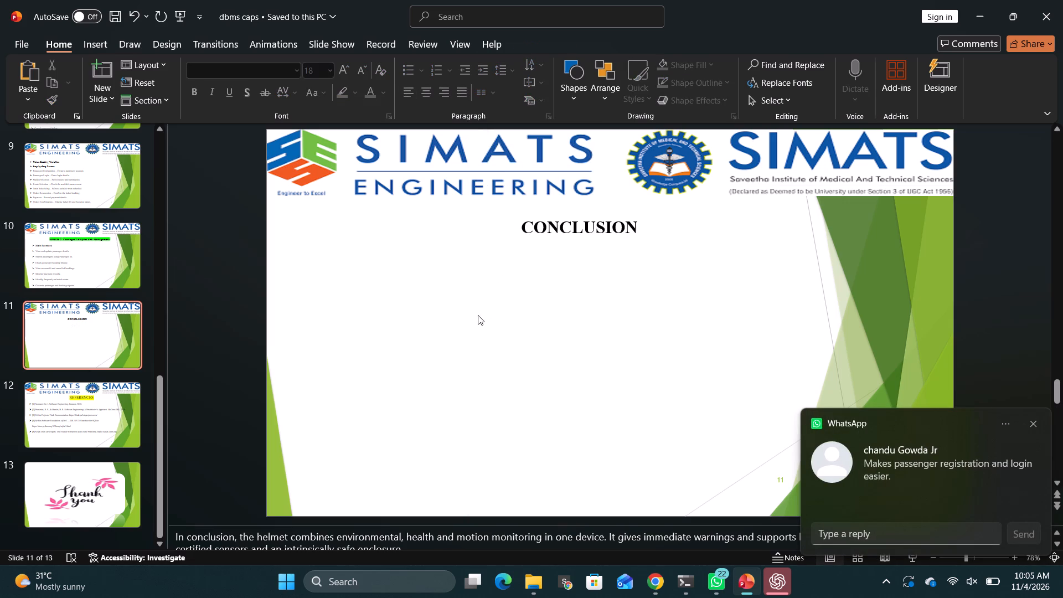
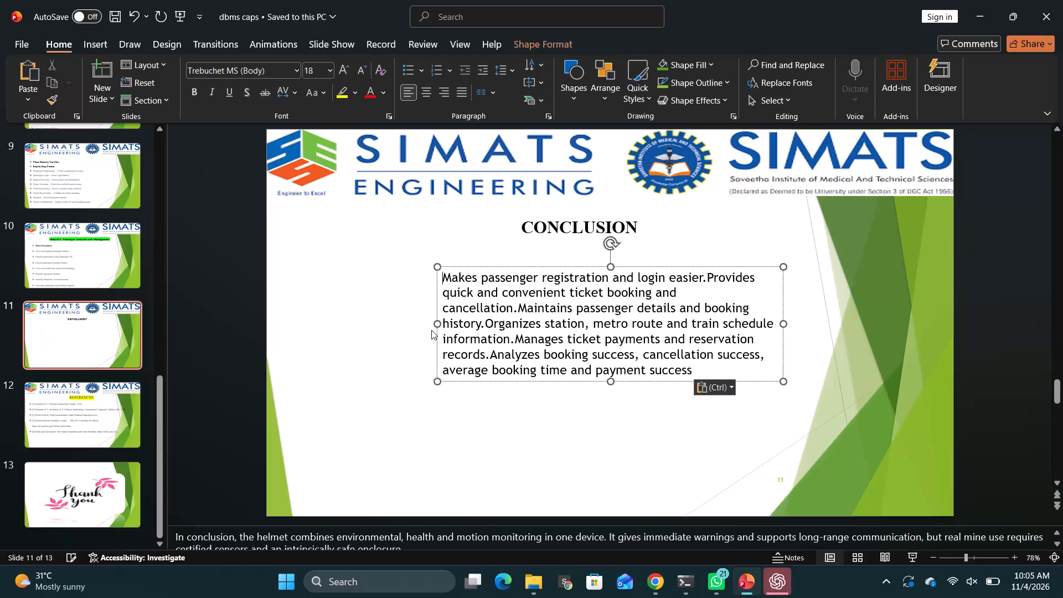
Set the font of the whole pasted conclusion text to Times New Roman.
left_click(476, 323, "ctrl")
key("ctrl+a")
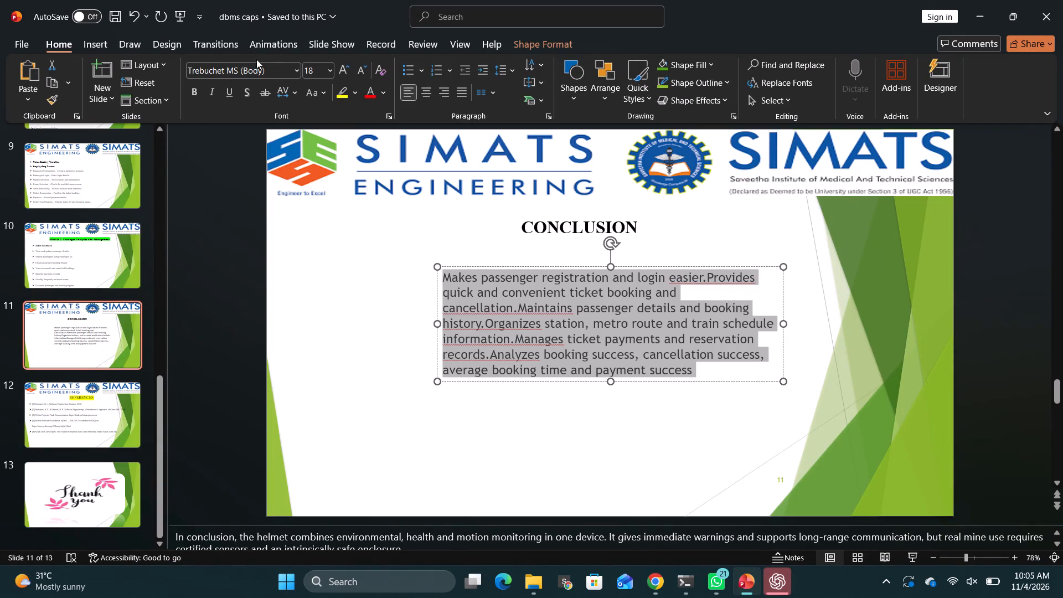
left_click(265, 76)
left_click(265, 73)
type("ti")
key("Return")
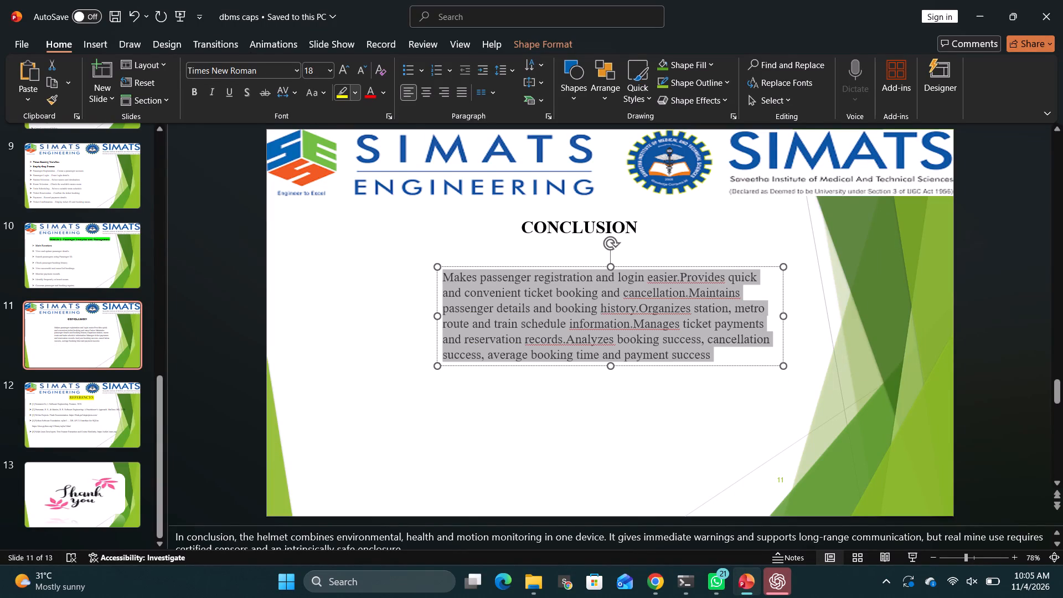
Widen the conclusion text box and move it left so that it fits within the slide.
left_click_drag(785, 367, 840, 420)
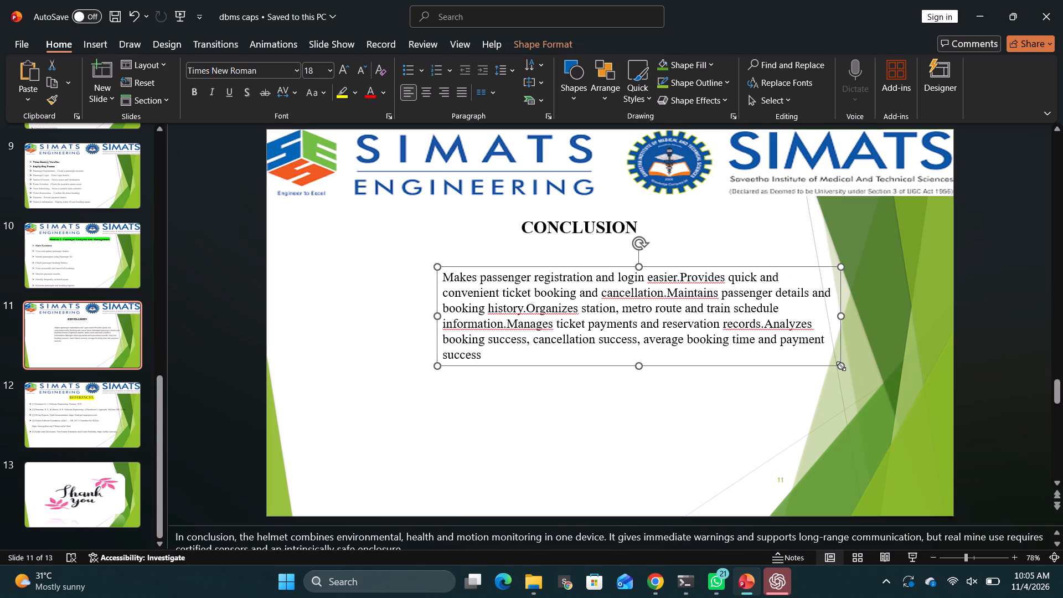
left_click_drag(841, 366, 1018, 362)
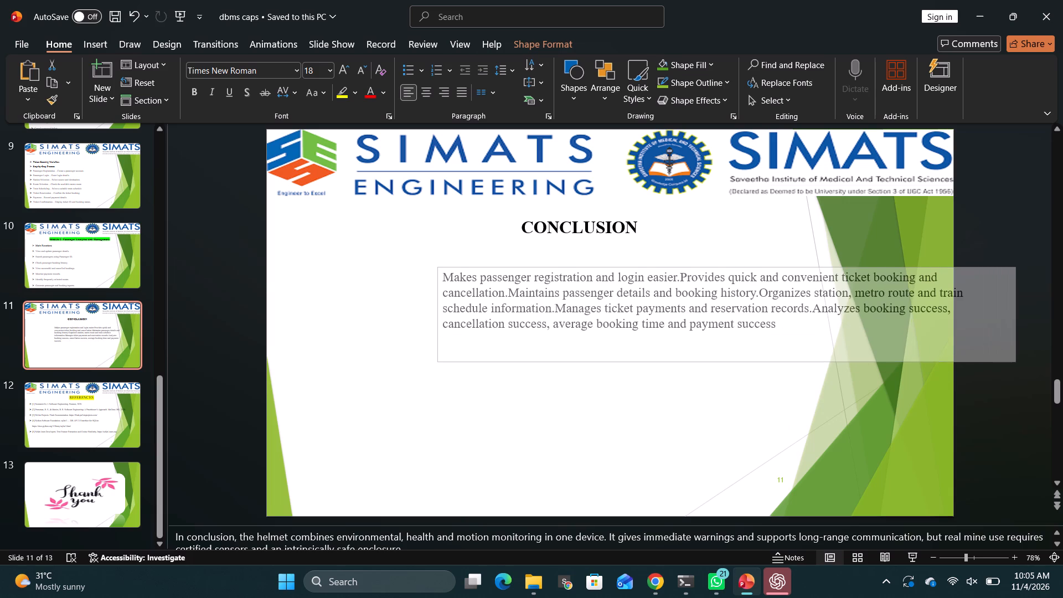
left_click_drag(1018, 362, 1022, 362)
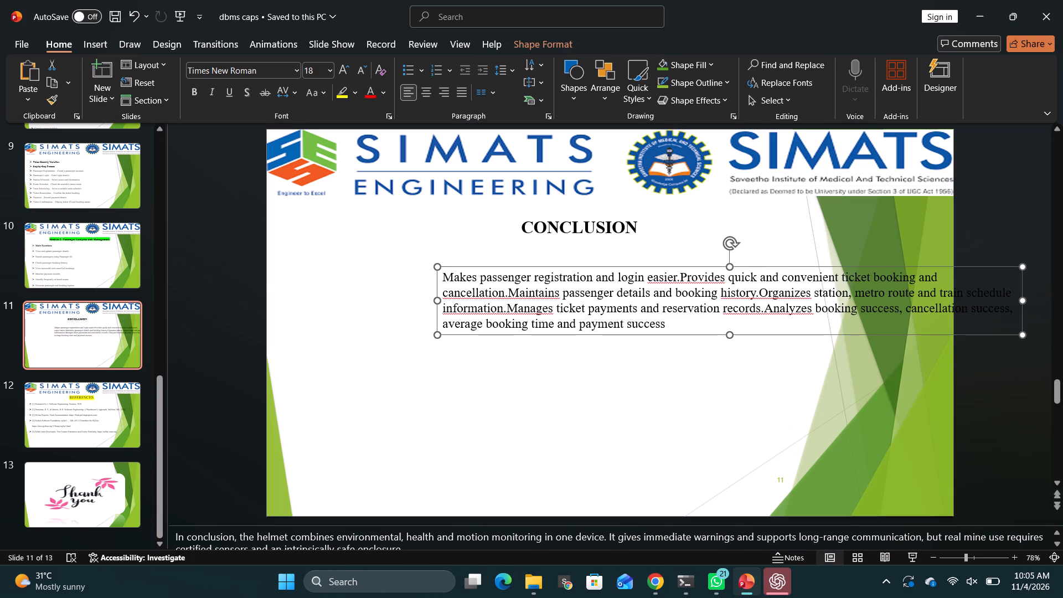
left_click_drag(681, 333, 606, 340)
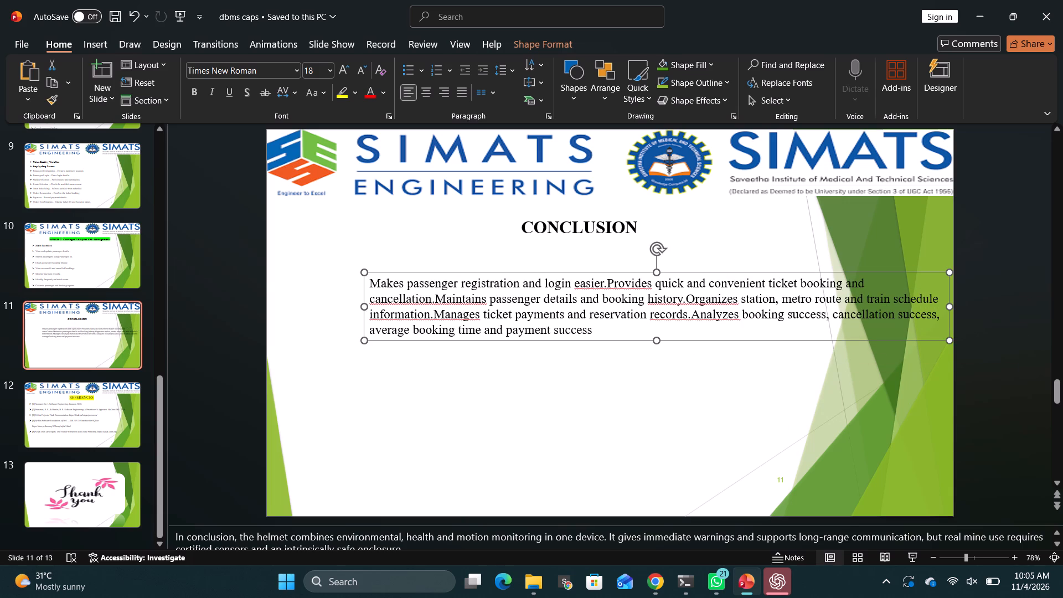
Set the line spacing of the whole conclusion text to 1.5.
left_click(535, 281)
key("ctrl+a")
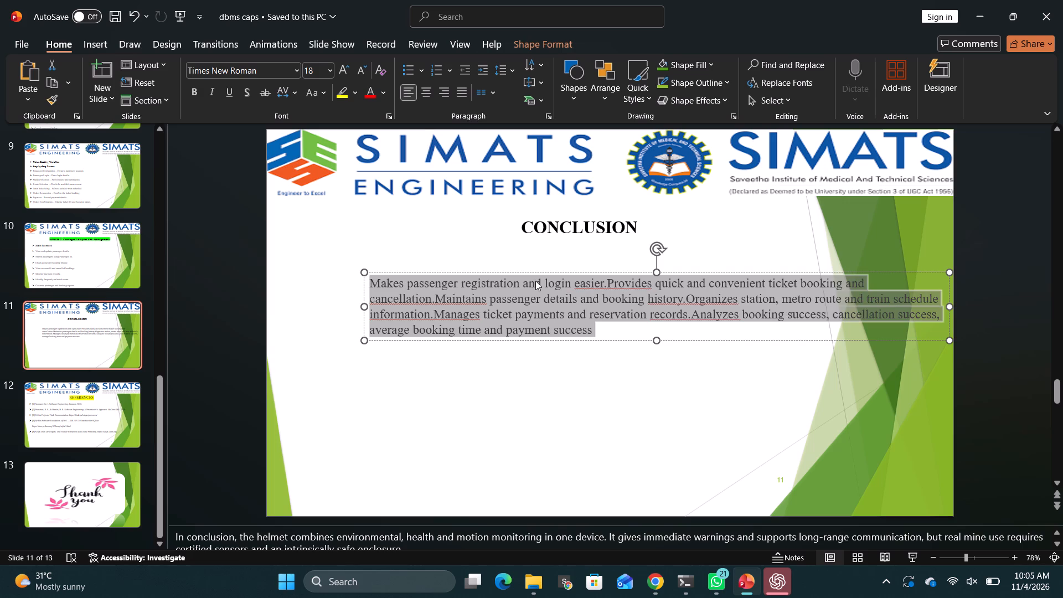
left_click(509, 74)
left_click(515, 104)
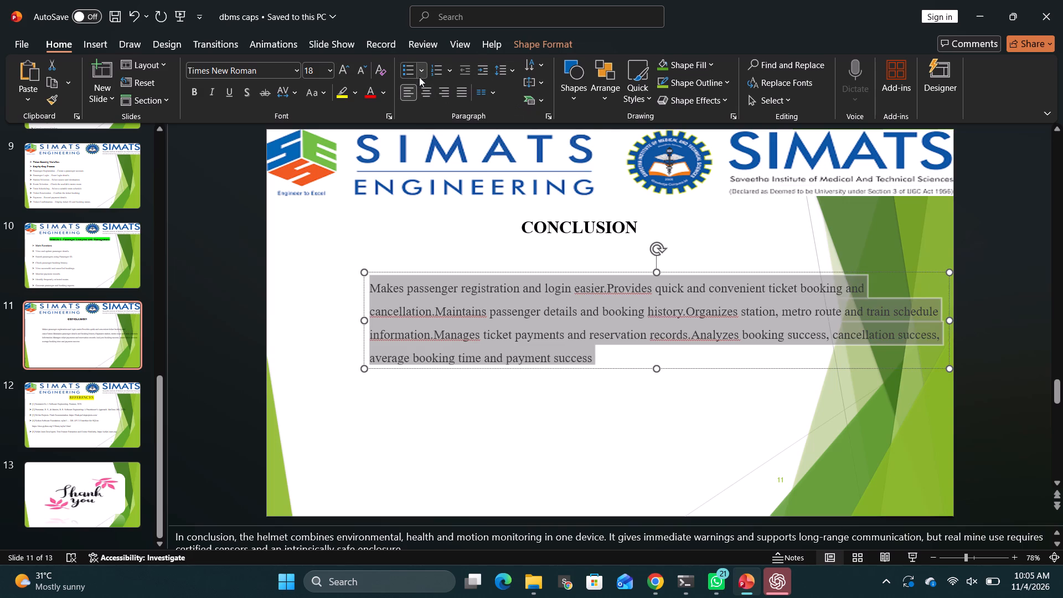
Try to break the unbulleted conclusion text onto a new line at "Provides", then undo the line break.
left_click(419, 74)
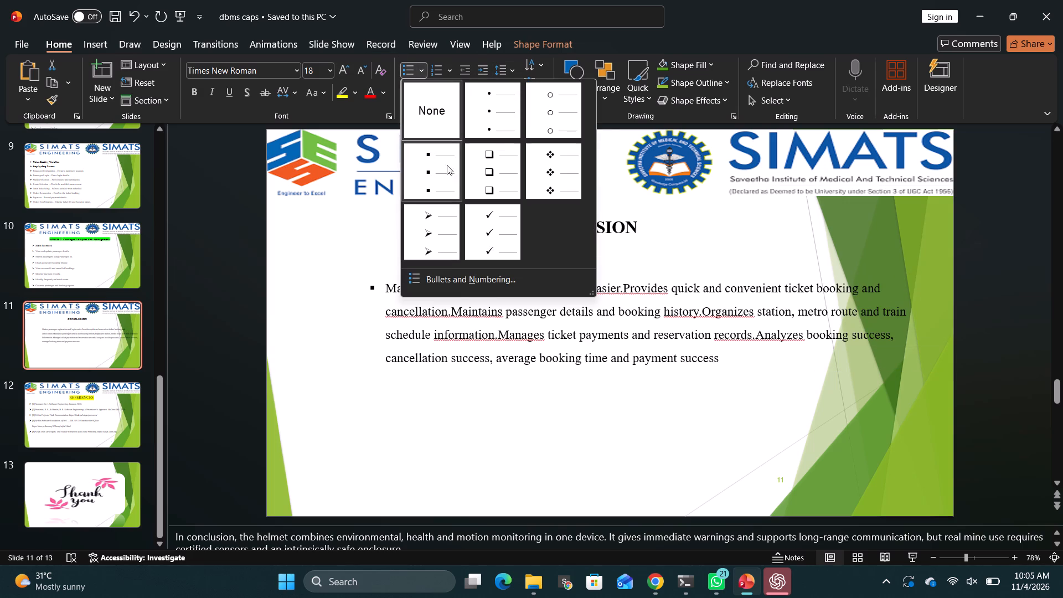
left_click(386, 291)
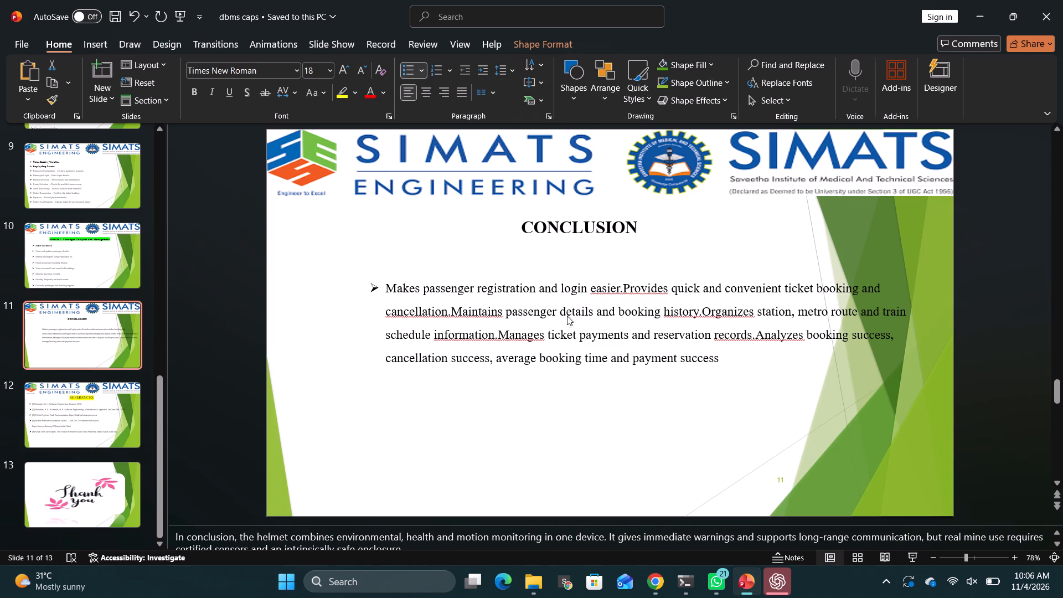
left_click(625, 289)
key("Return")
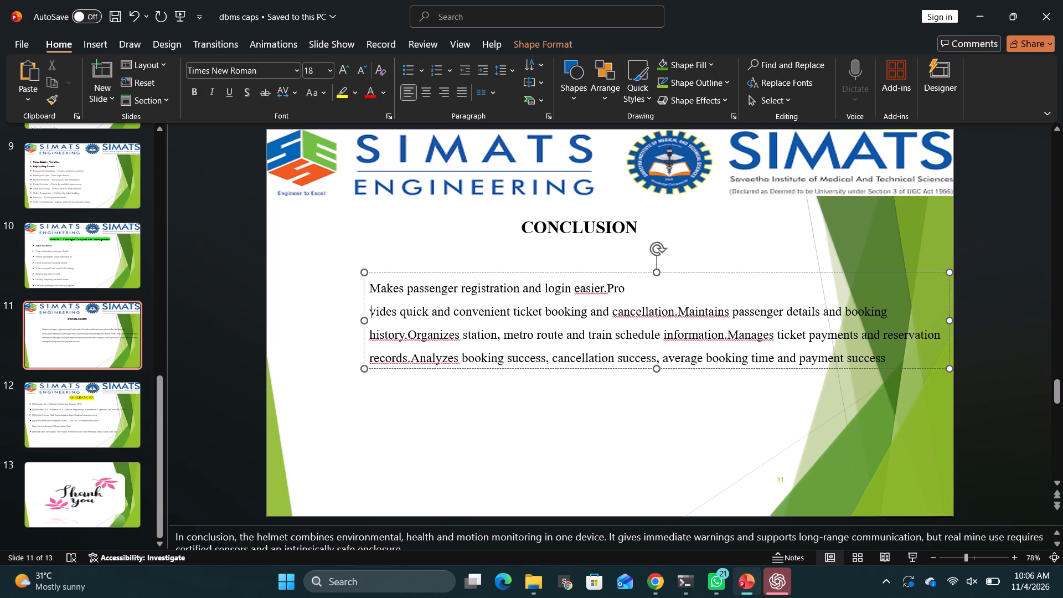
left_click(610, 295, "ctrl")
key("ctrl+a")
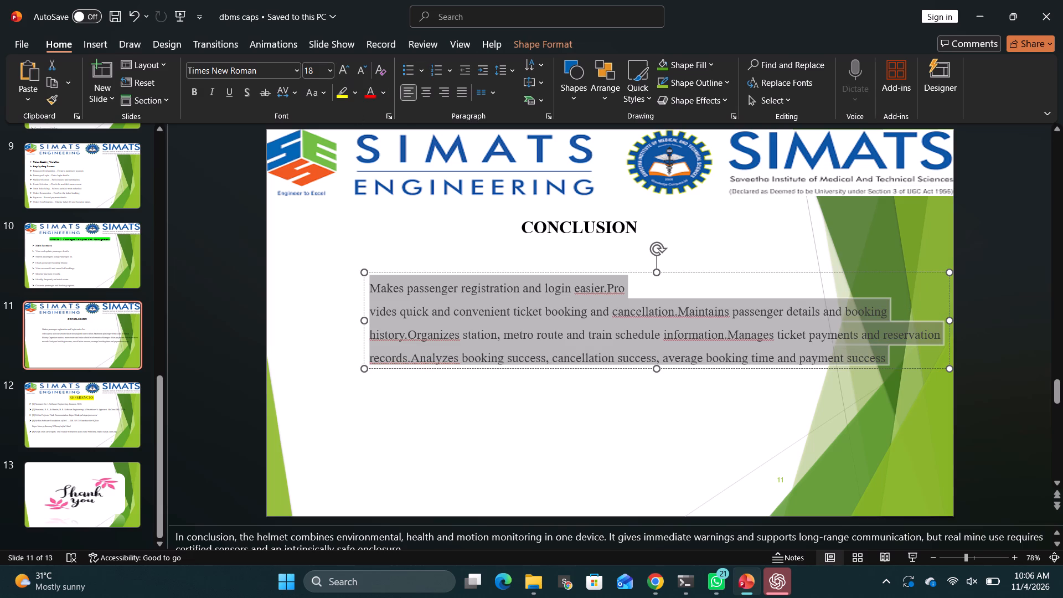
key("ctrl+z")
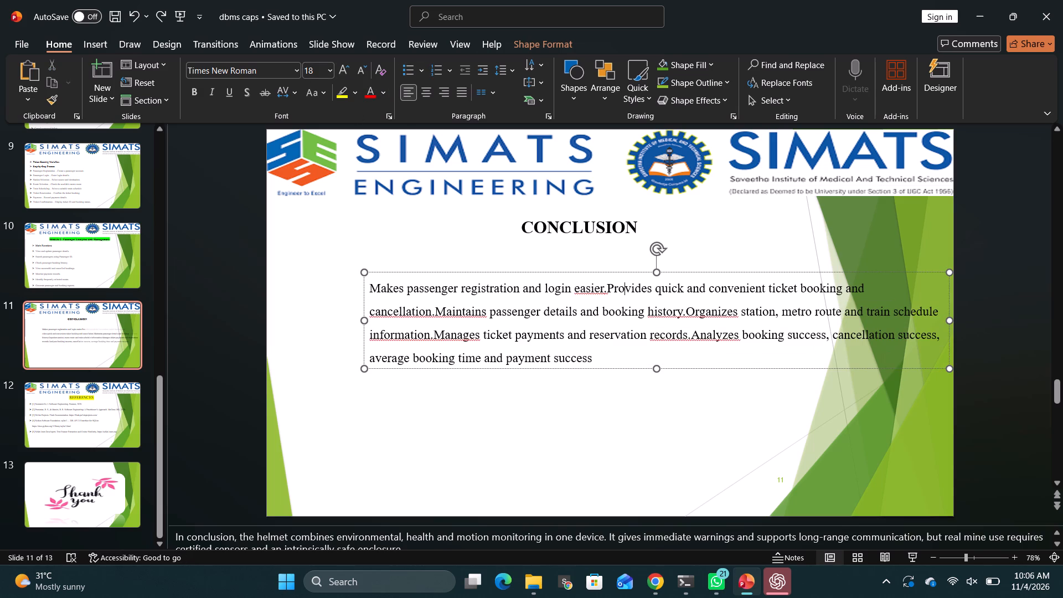
Apply the arrow bullet style to the conclusion paragraph.
left_click(416, 70)
left_click(421, 75)
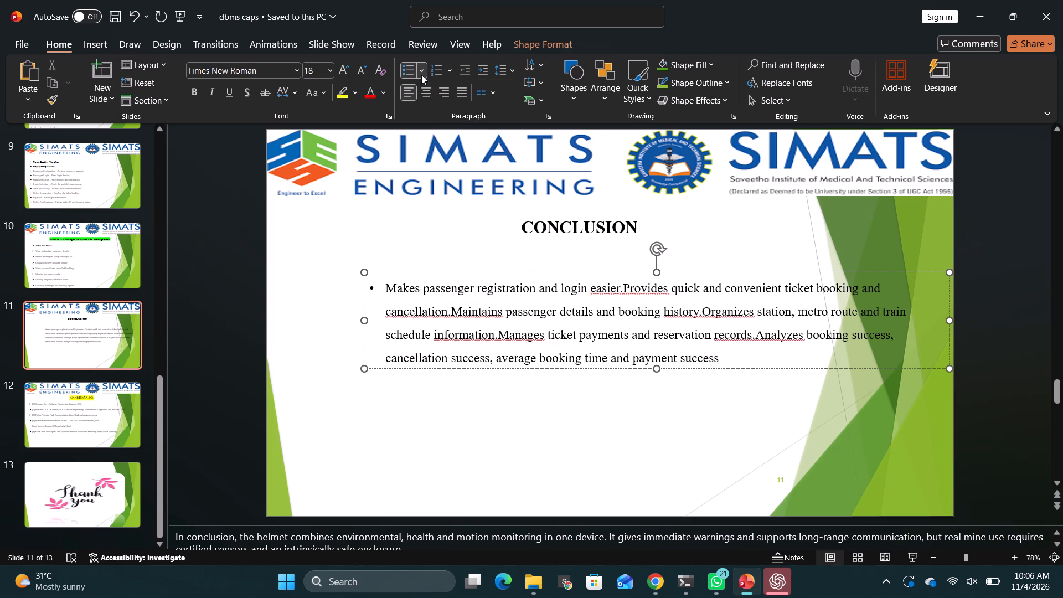
left_click(425, 246)
Split the conclusion paragraph into separate bullet points starting at "Provides", "Maintains", "Manages" and "Analyzes".
left_click(625, 288)
key("Return")
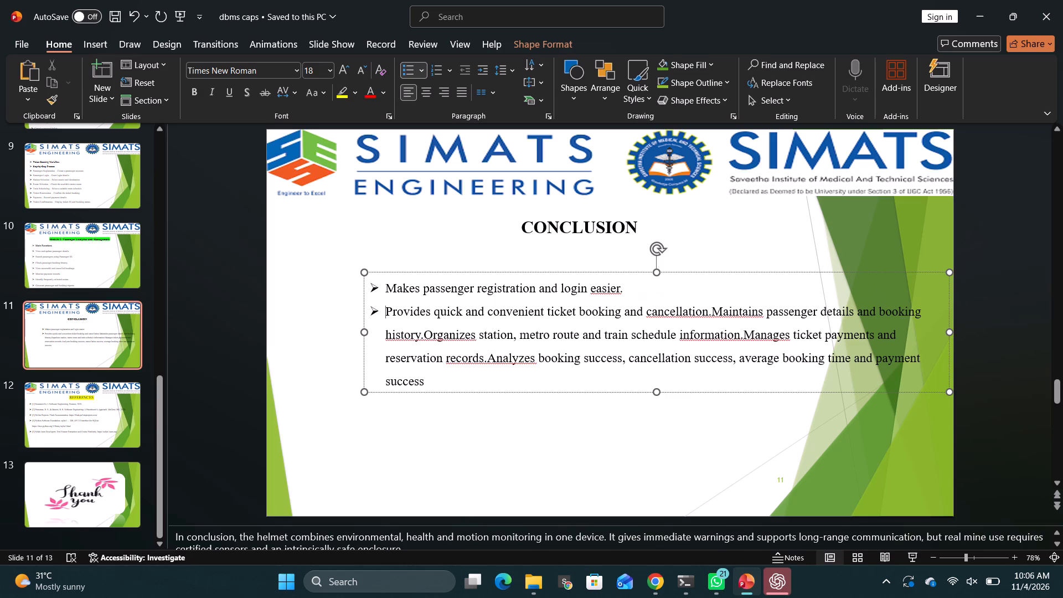
left_click(711, 307)
key("Return")
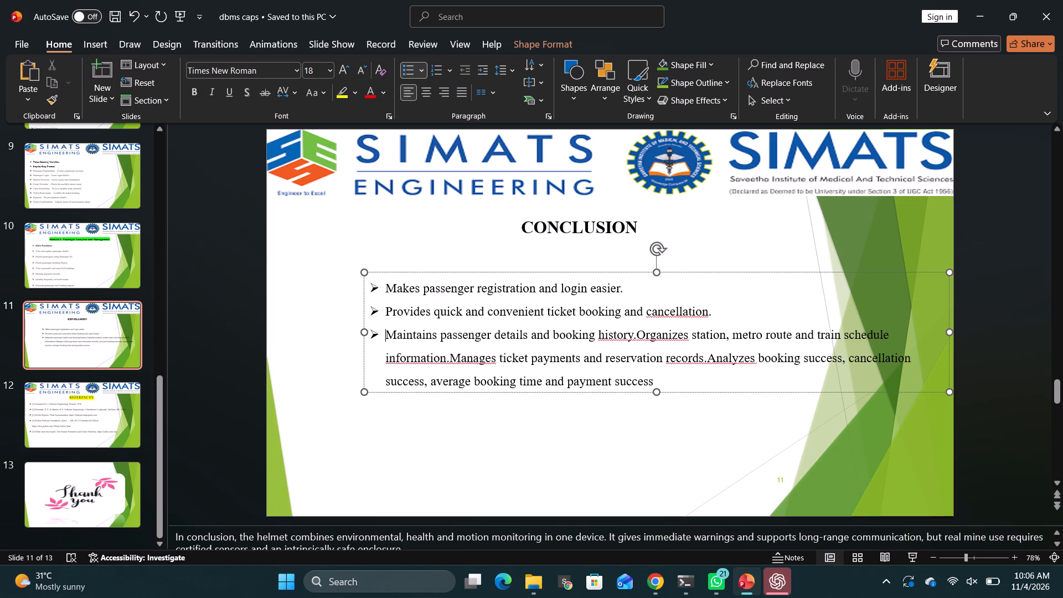
left_click(449, 358)
key("Return")
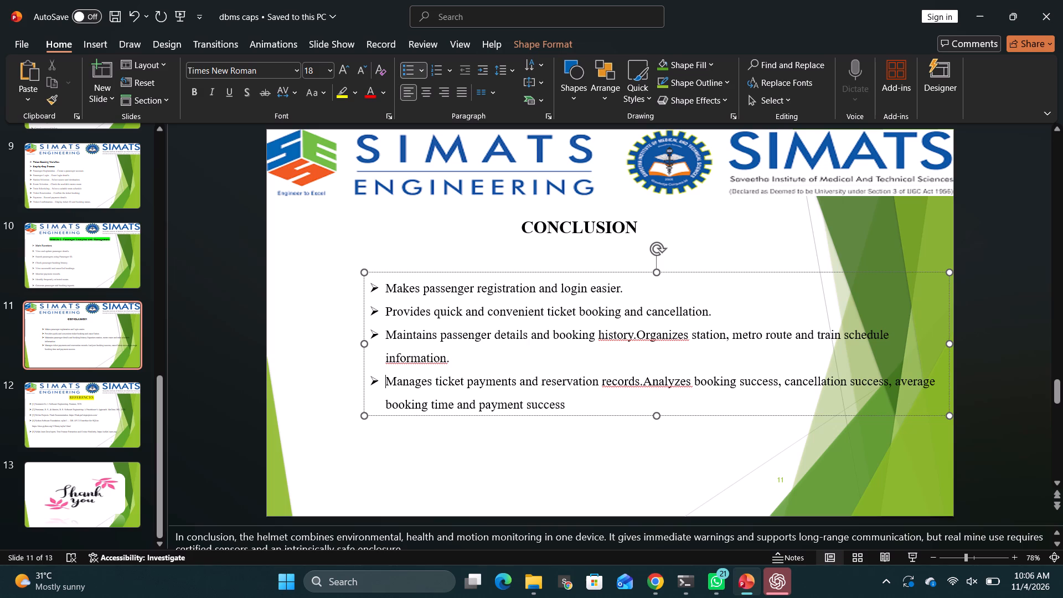
left_click(642, 381)
key("Return")
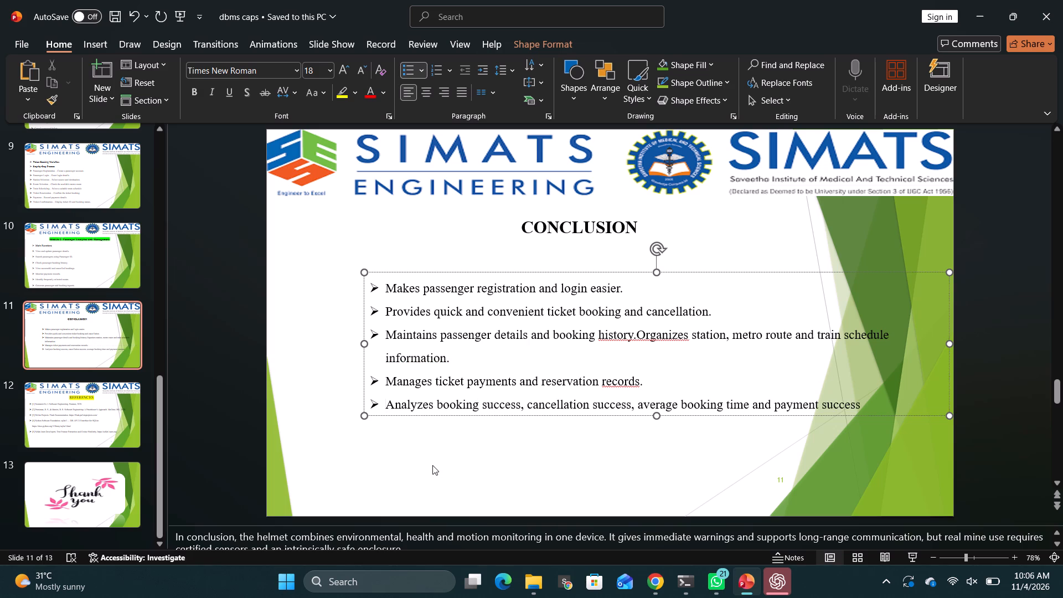
Move the bulleted conclusion text box slightly up and to the left on the slide.
left_click(432, 465)
left_click(371, 370)
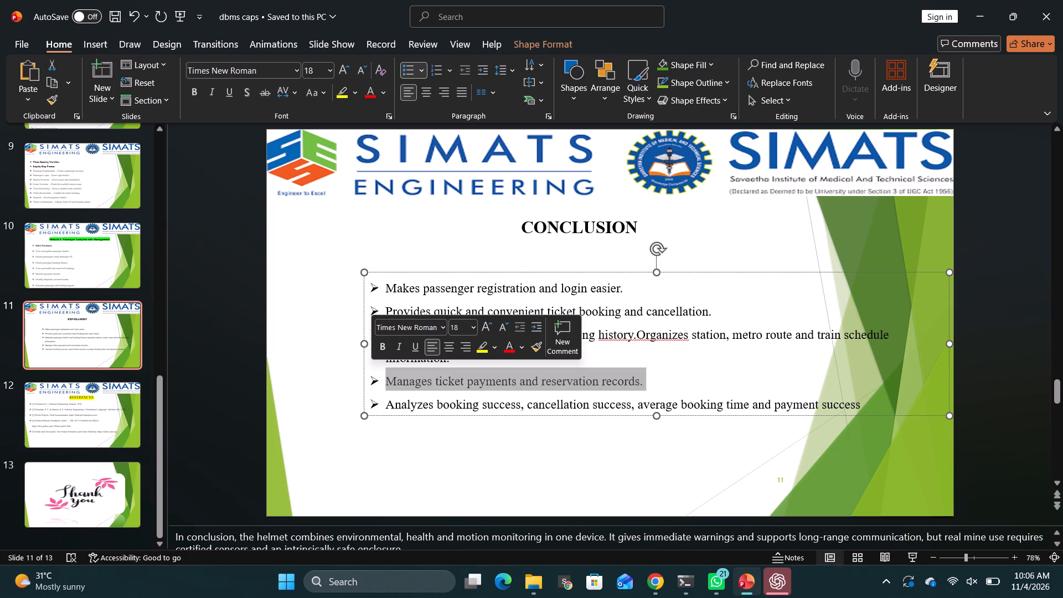
left_click_drag(380, 271, 366, 262)
left_click(303, 347)
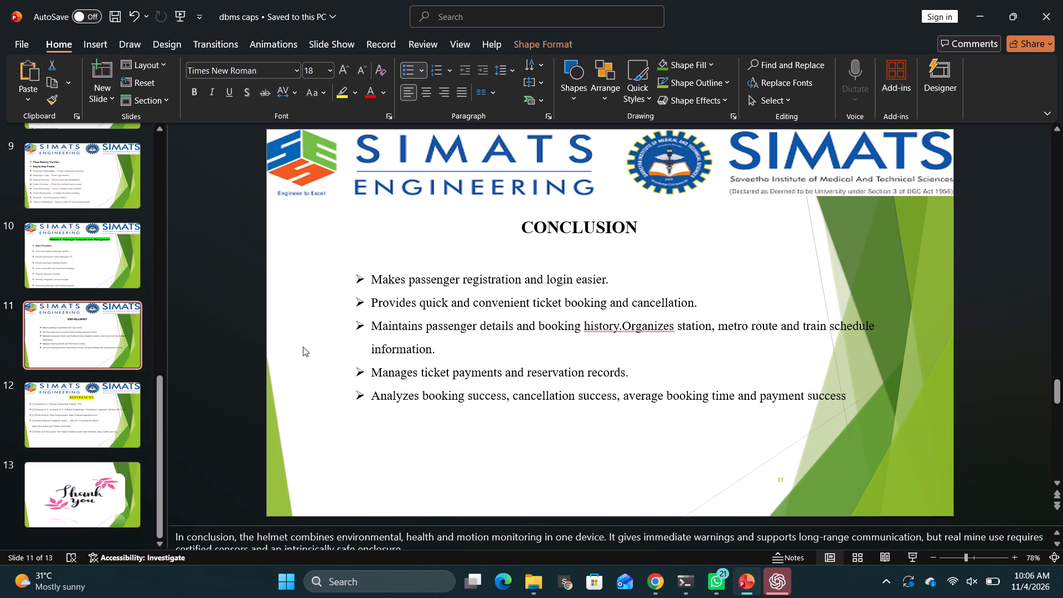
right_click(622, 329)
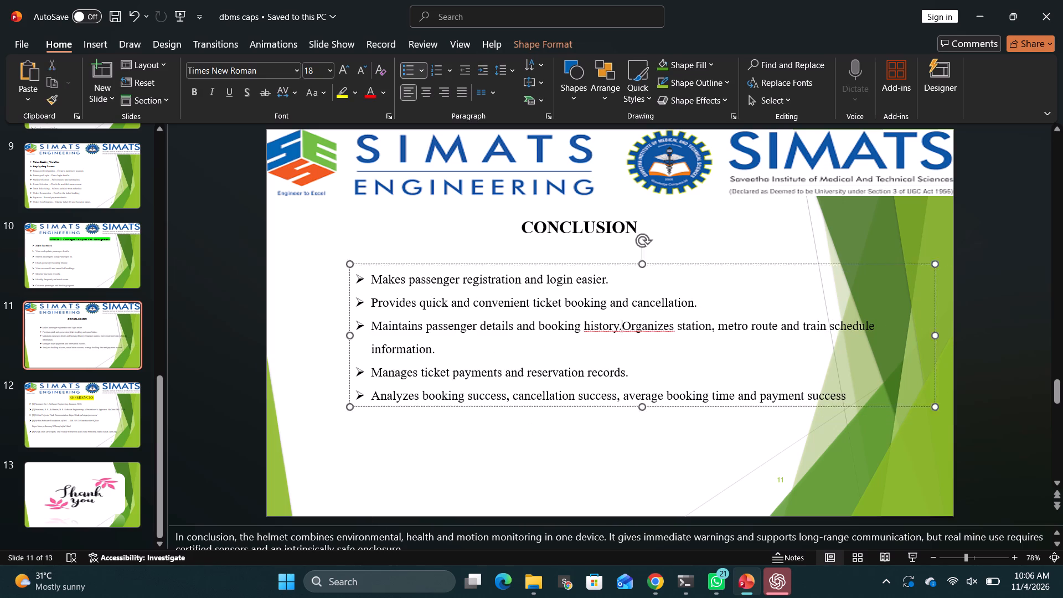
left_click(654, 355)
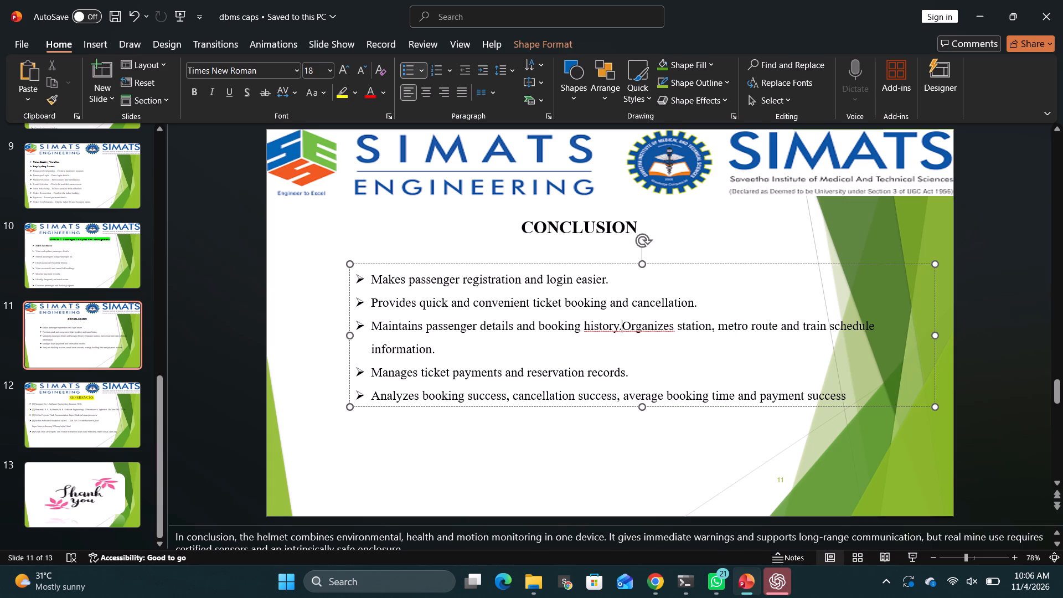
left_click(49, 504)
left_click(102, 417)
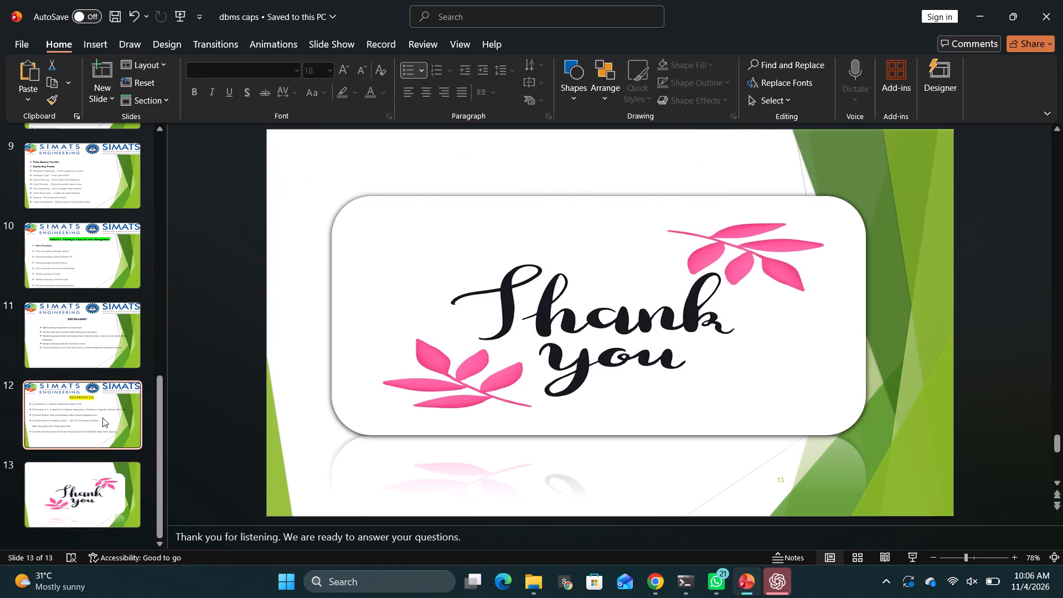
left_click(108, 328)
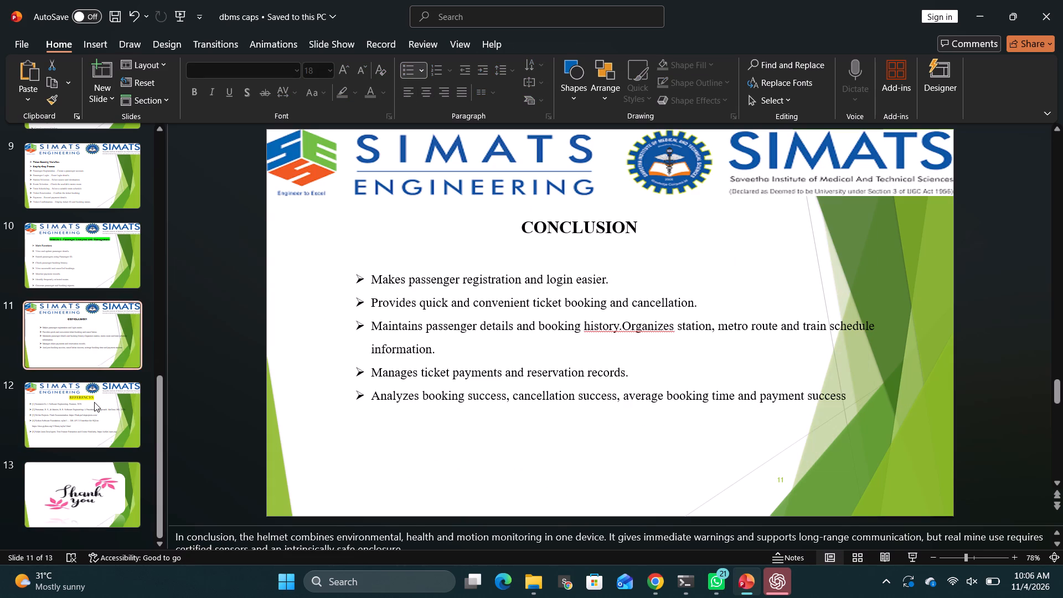
On the References slide, change the publication year of reference [1], Sommerville's Software Engineering, to 2025.
left_click(94, 402)
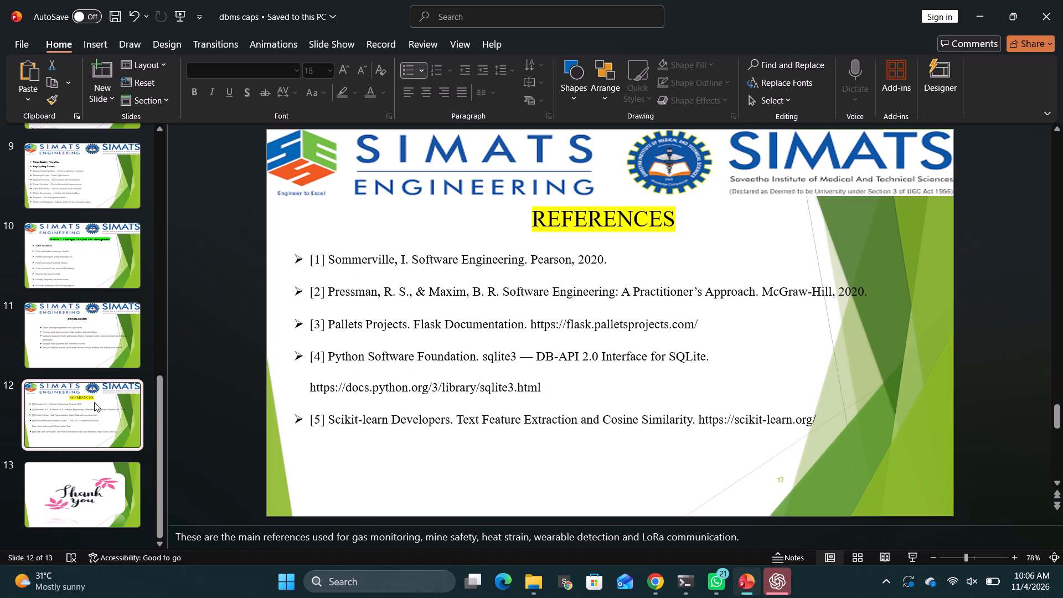
left_click(605, 265)
key("BackSpace")
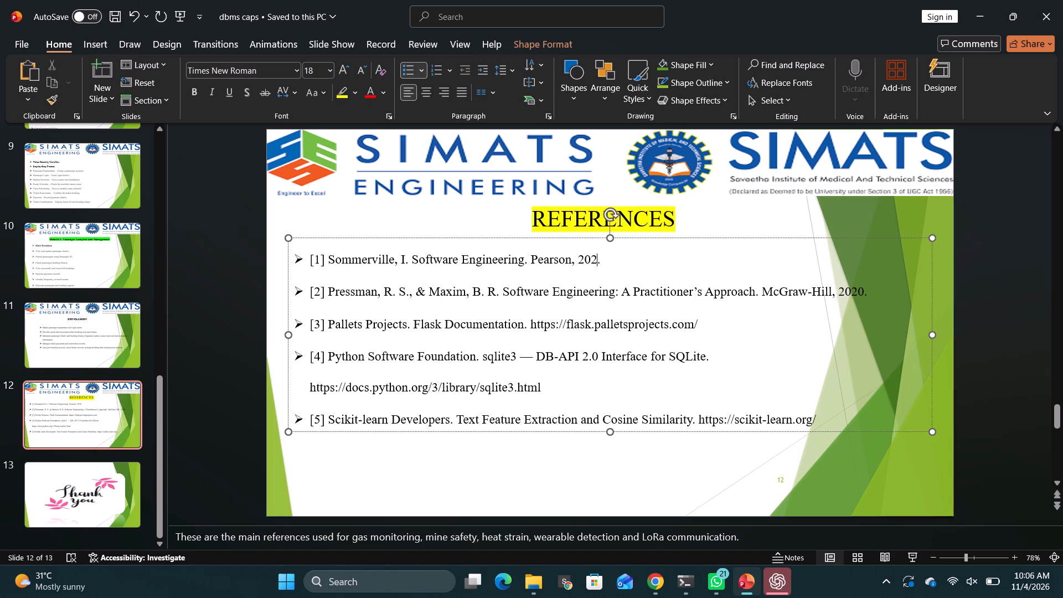
key("5")
left_click(503, 430)
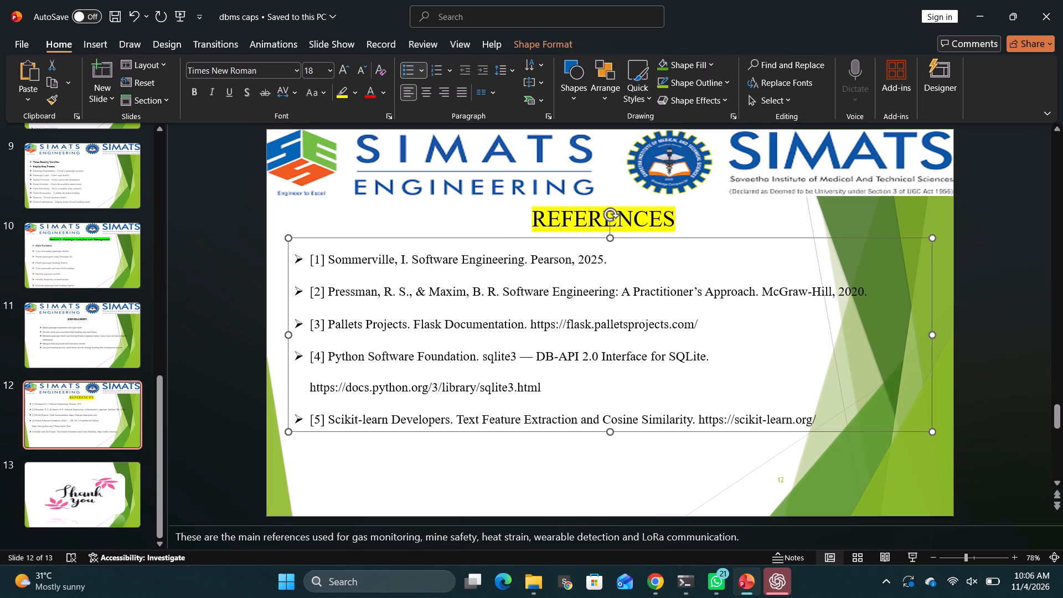
Cut the text box containing the five listed sources from the References slide, keeping the heading.
right_click(503, 430)
left_click(544, 66)
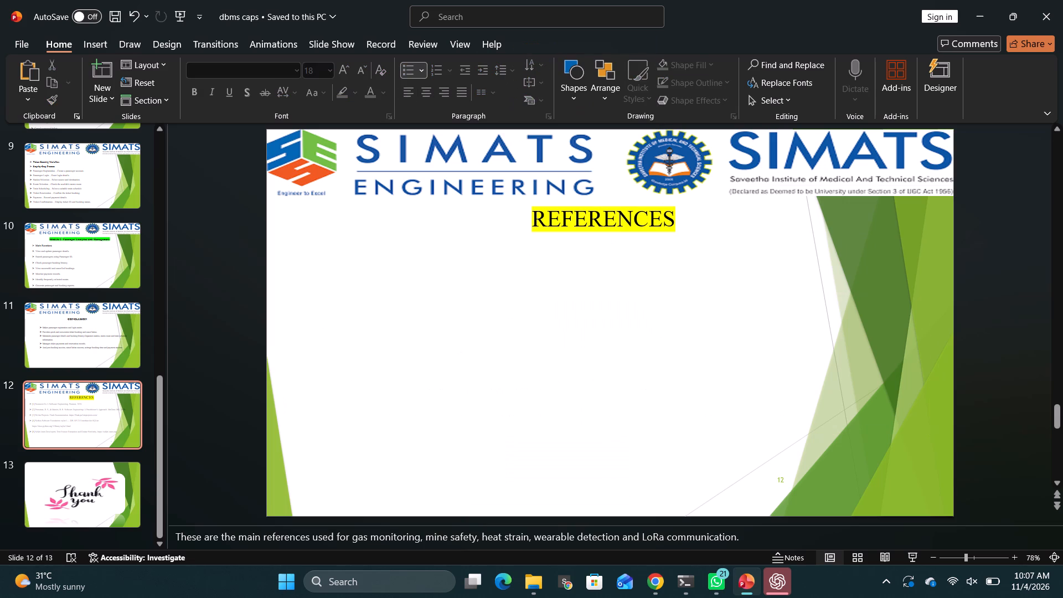
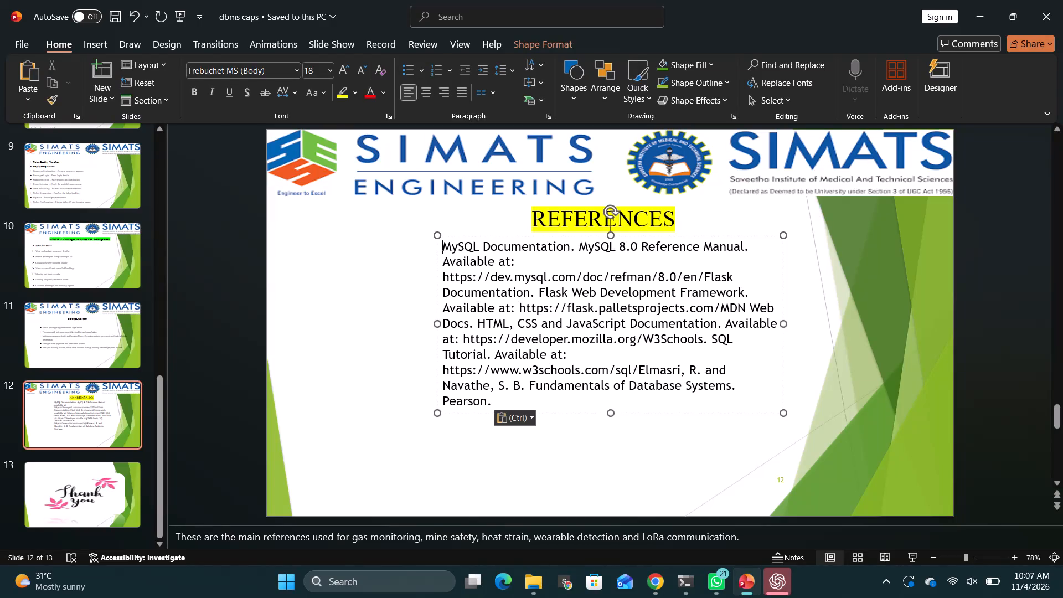
Change the font of all the reference text on the References slide to Times New Roman.
left_click(488, 319, "ctrl")
key("ctrl+a")
left_click(272, 75)
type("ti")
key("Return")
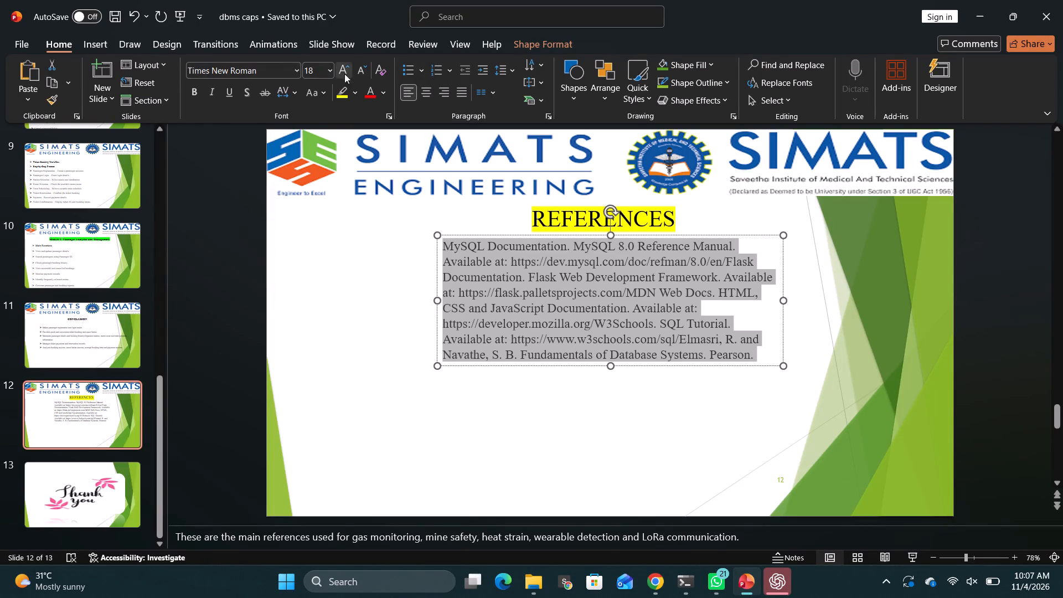
Set the line spacing of the reference text on the References slide to 1.5.
left_click(513, 73)
left_click(517, 105)
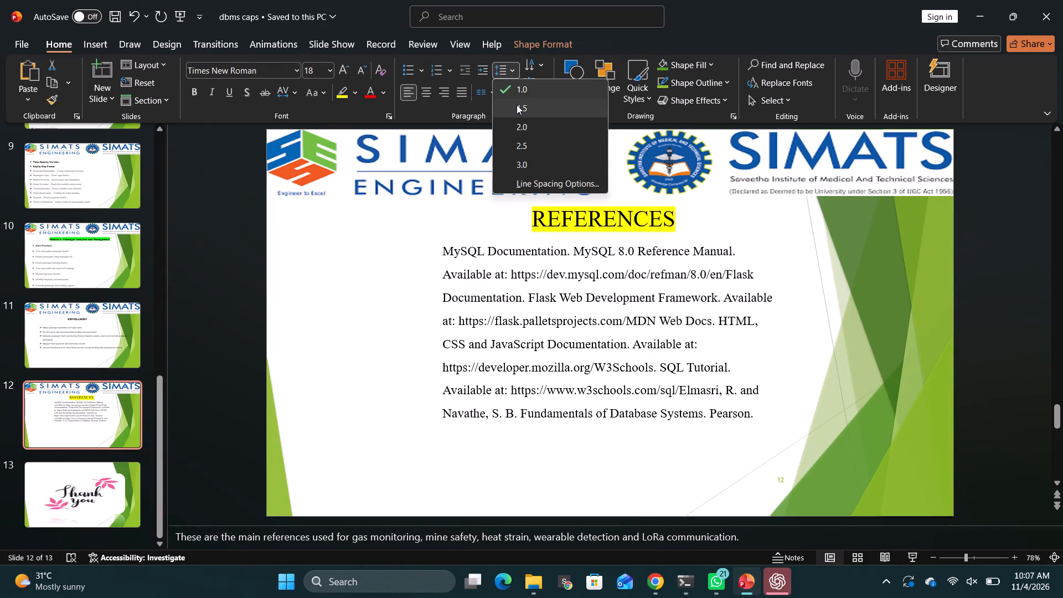
Widen the references text box and move it leftward so it sits centred under the REFERENCES heading.
left_click_drag(785, 328, 864, 339)
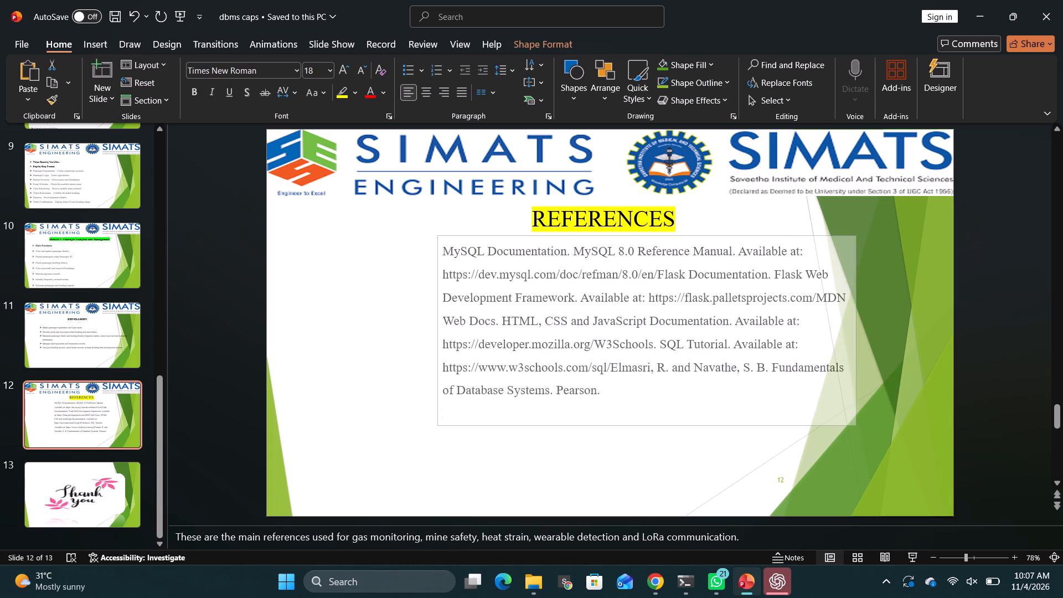
left_click_drag(864, 339, 1030, 341)
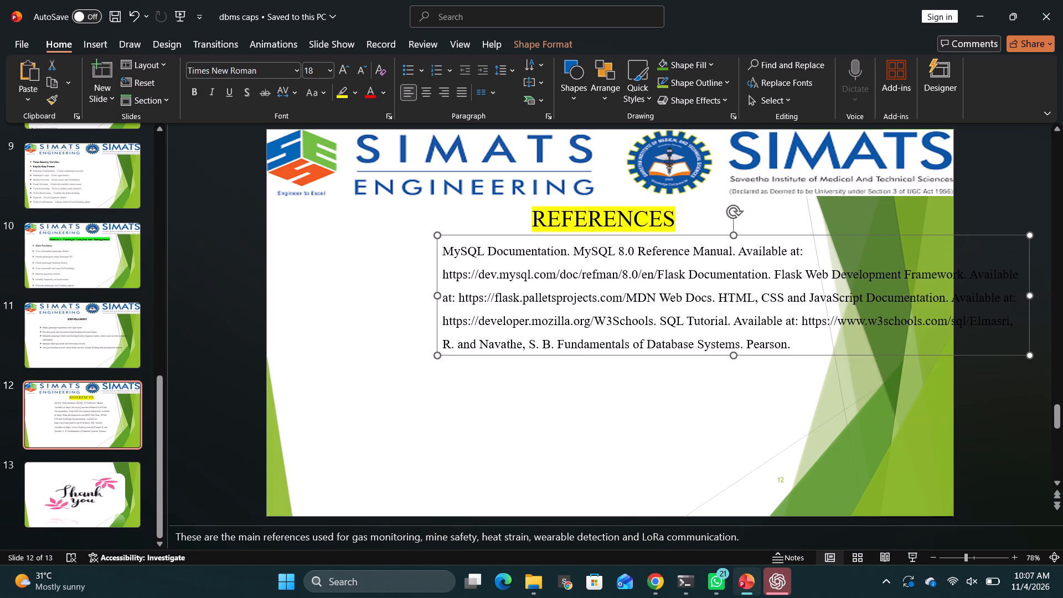
left_click_drag(676, 356, 550, 372)
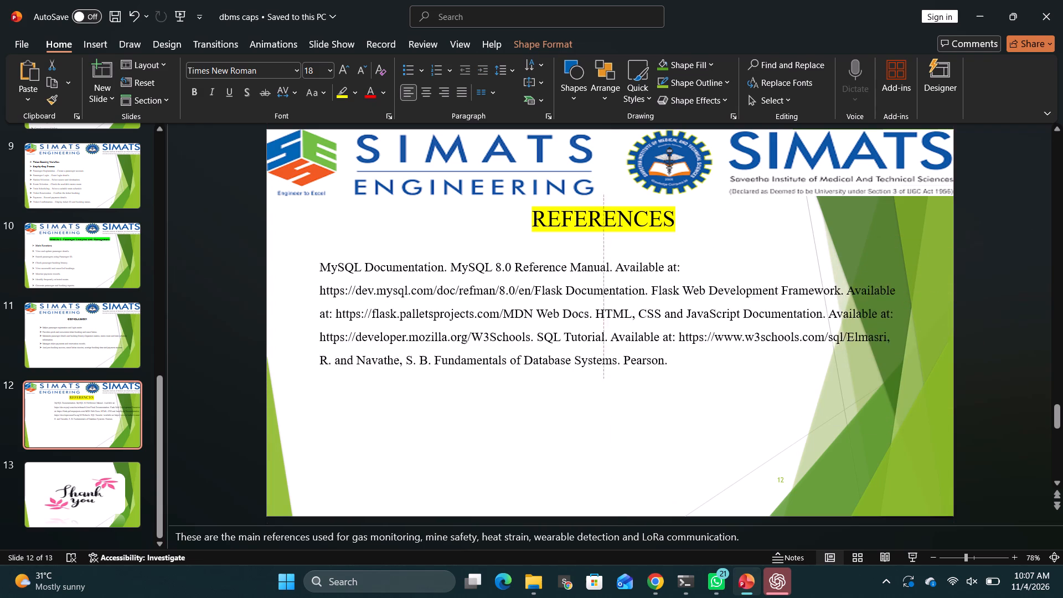
left_click_drag(550, 372, 575, 375)
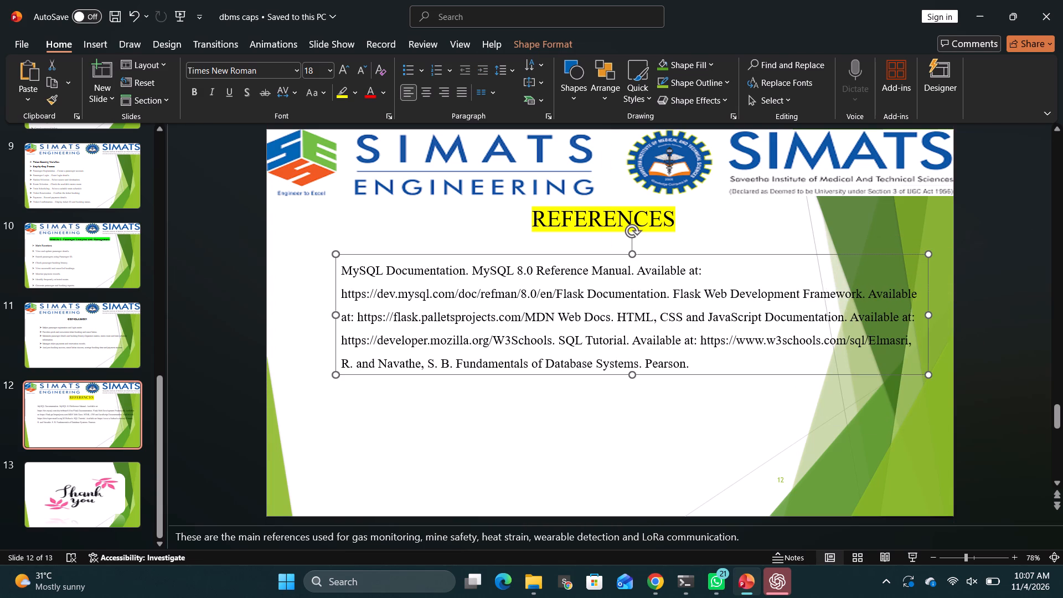
Apply the arrow bullet style to all text in the references text box.
left_click(353, 267)
key("ctrl+a")
left_click(415, 71)
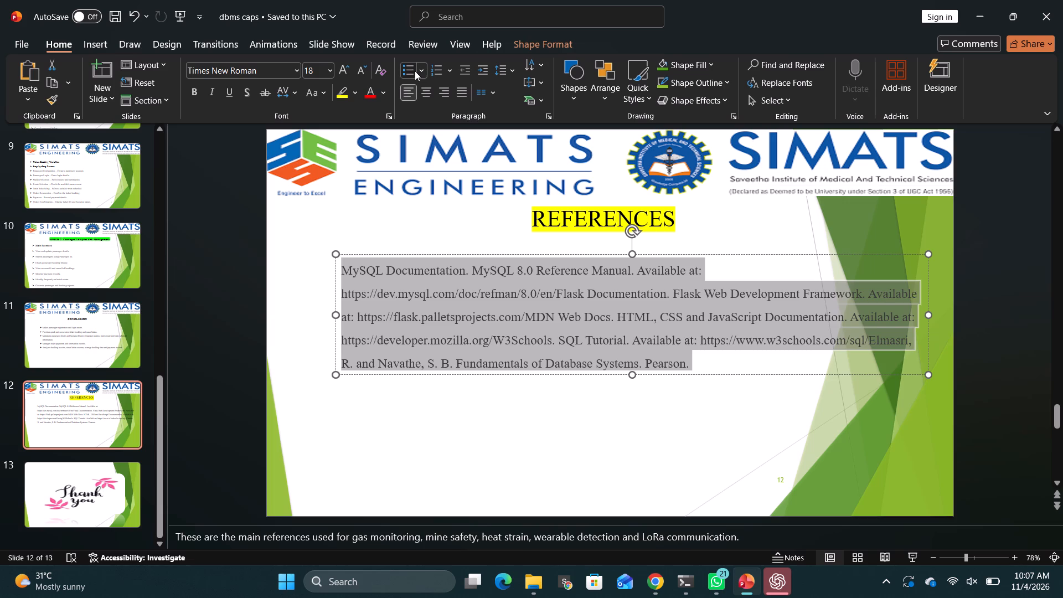
left_click(422, 71)
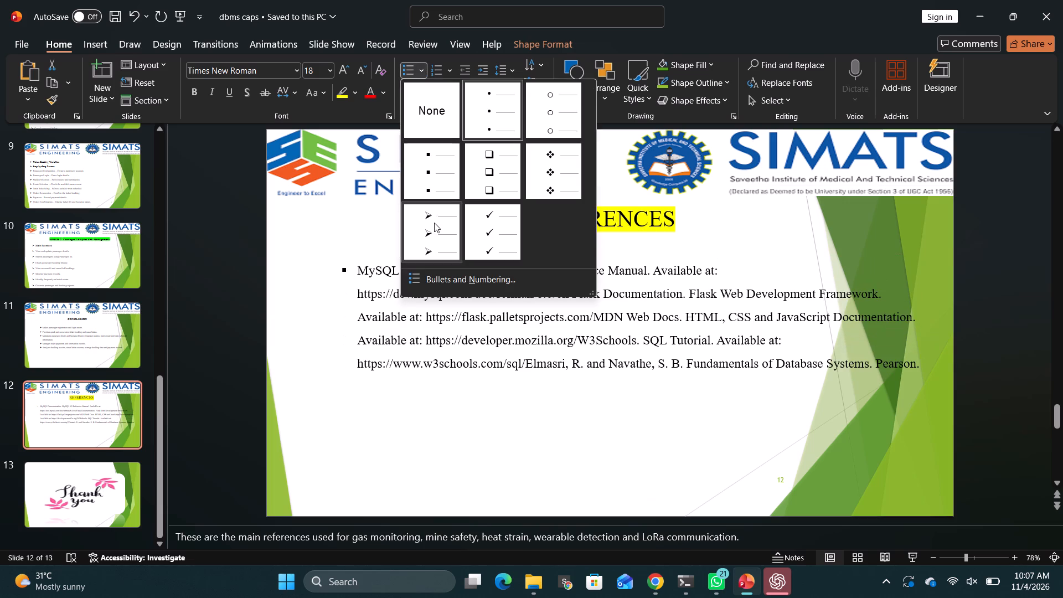
left_click(434, 228)
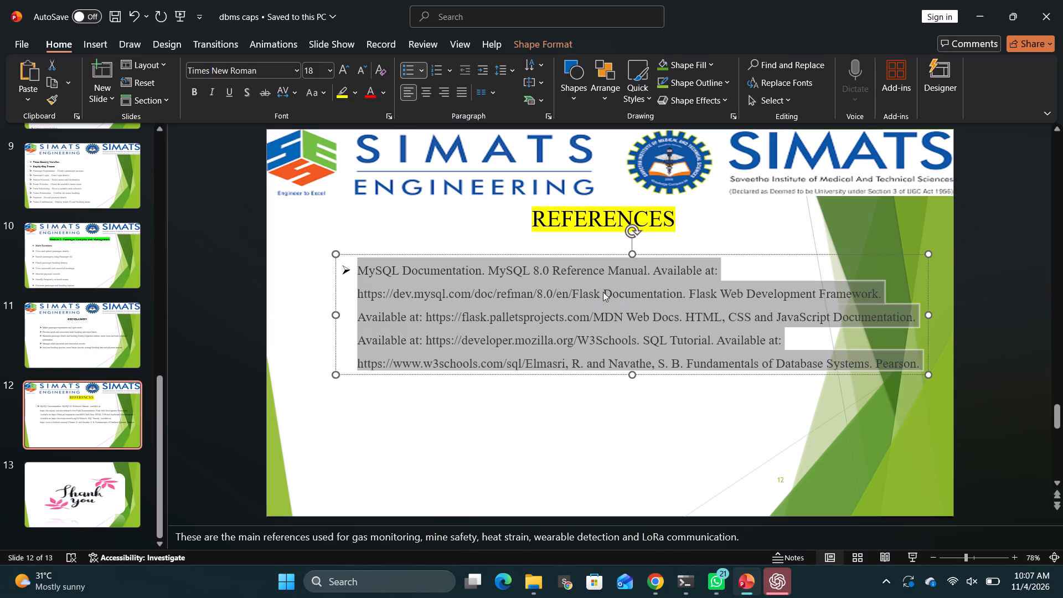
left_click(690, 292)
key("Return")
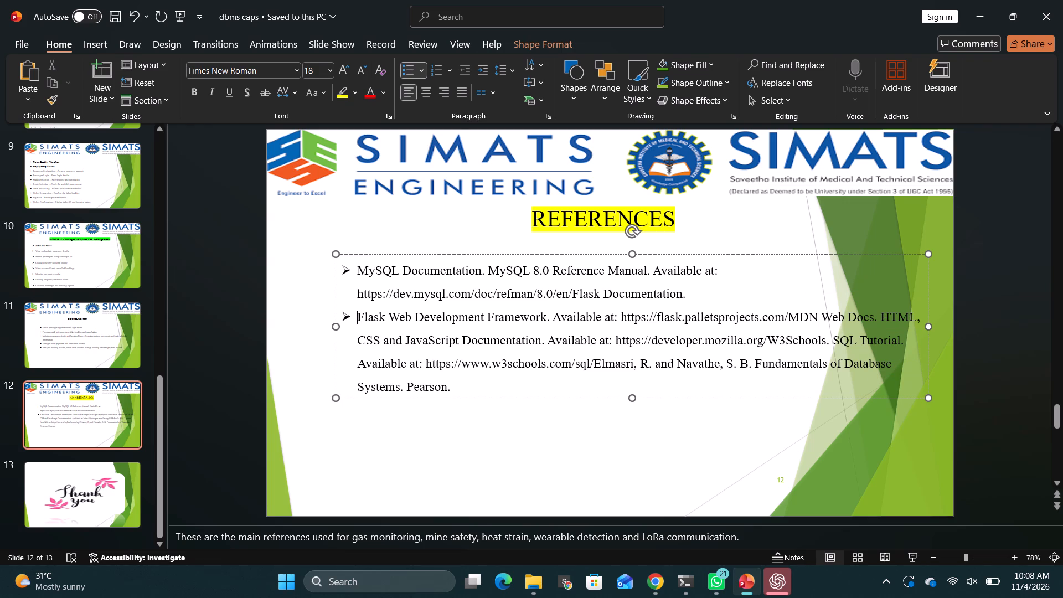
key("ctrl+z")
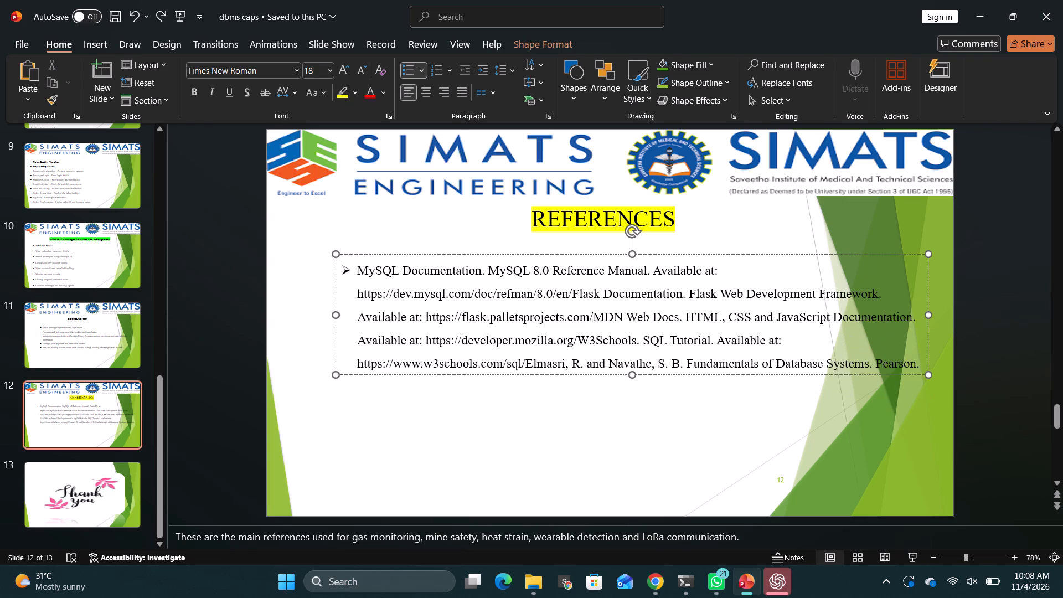
Split the references paragraph into separate bullets starting at "Flask Documentation" and "MDN Web Docs".
left_click(574, 290)
key("Return")
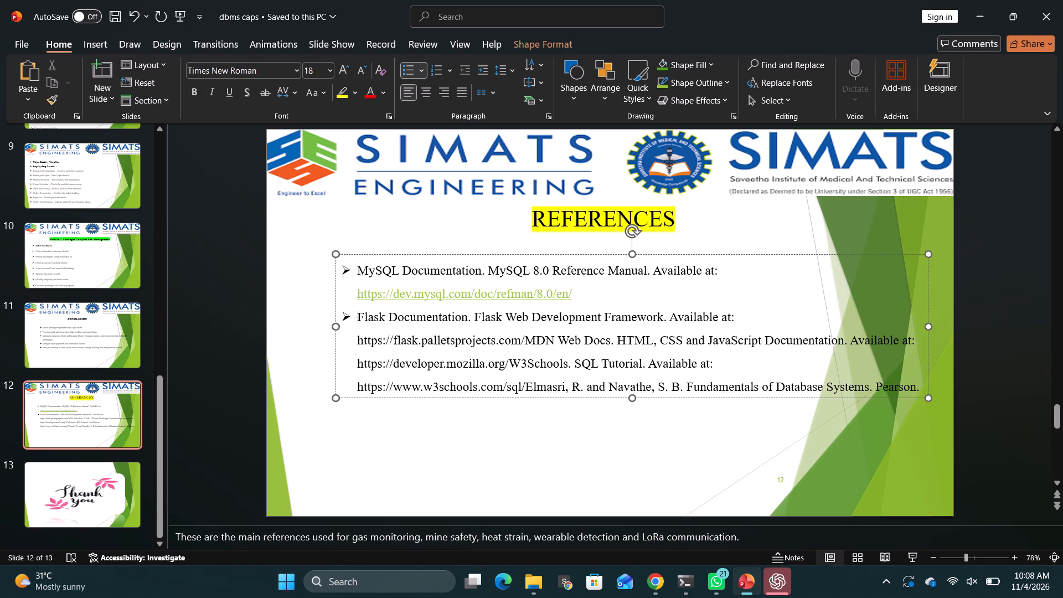
left_click(523, 336)
key("Right")
key("Return")
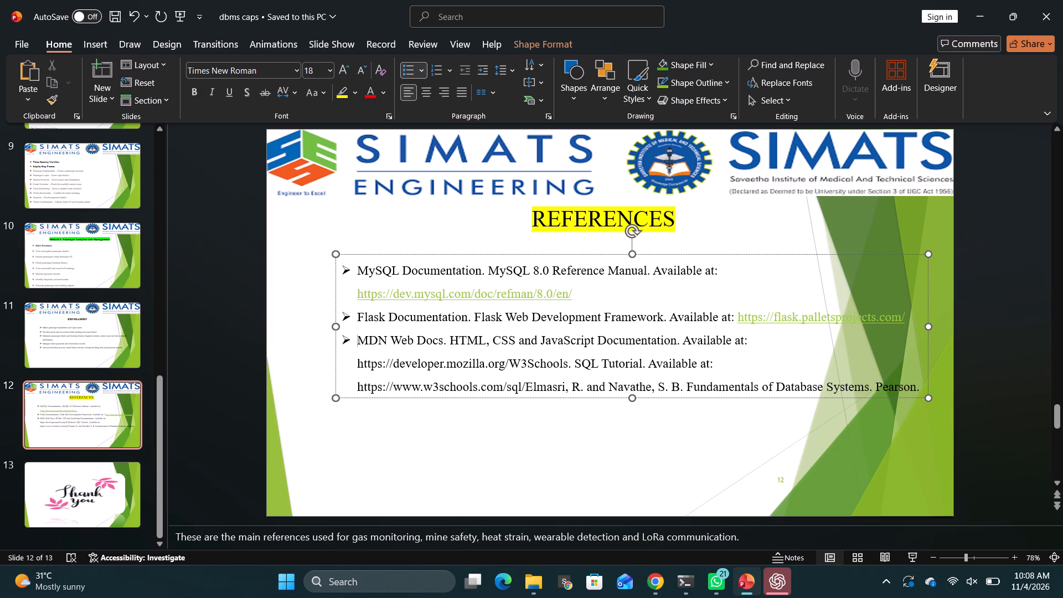
Narrow the references text box slightly from its right edge so the Flask link wraps onto its own line.
left_click_drag(930, 326, 918, 326)
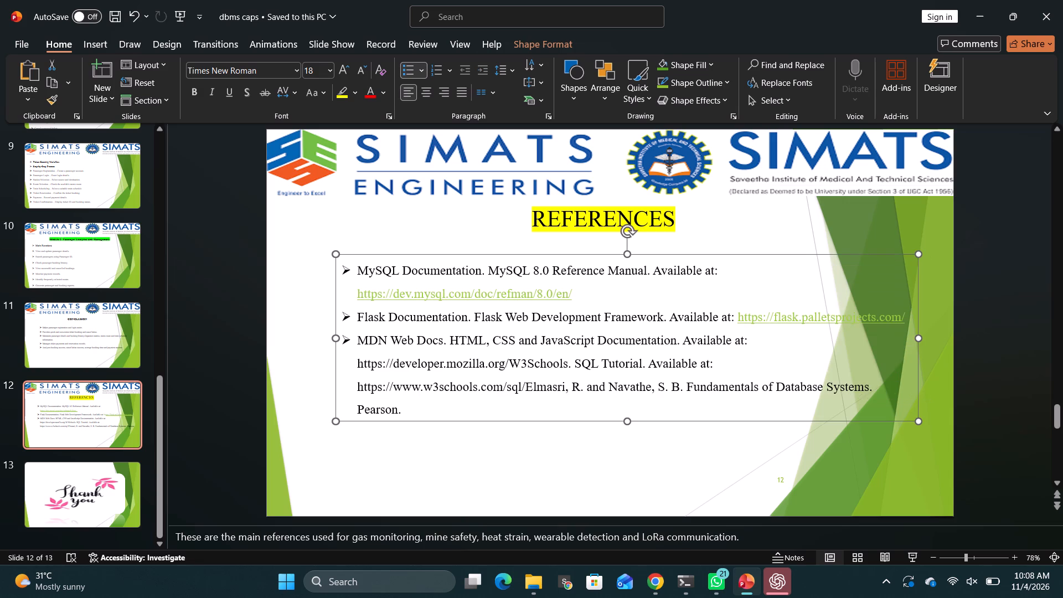
left_click_drag(917, 335, 901, 337)
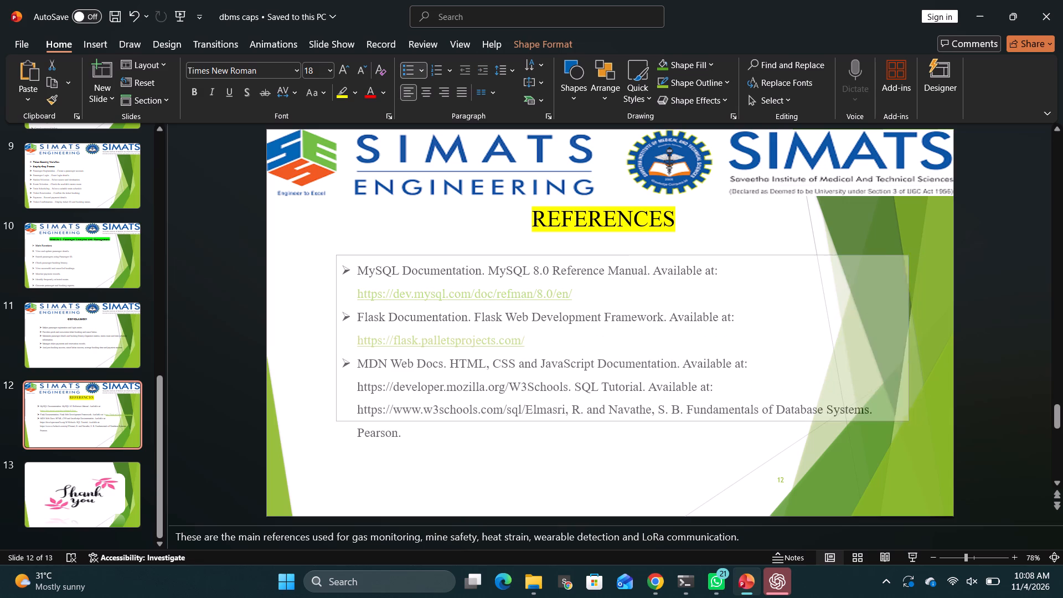
left_click_drag(901, 337, 897, 337)
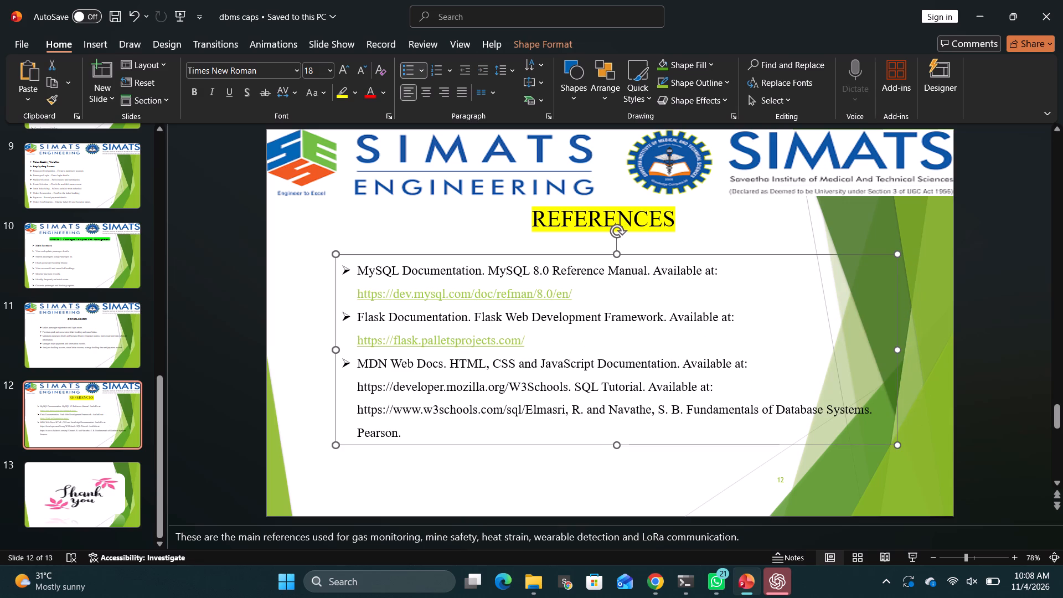
Split the remaining references text into separate bullets starting at "W3Schools" and "Elmasri".
left_click(512, 385)
key("Return")
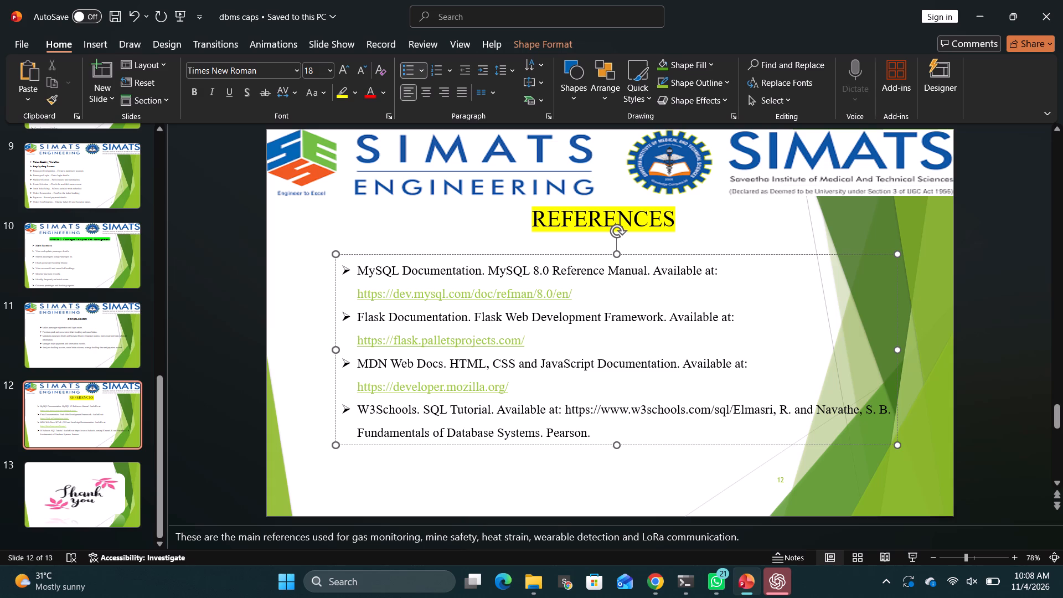
left_click(730, 405)
key("Right")
key("Return")
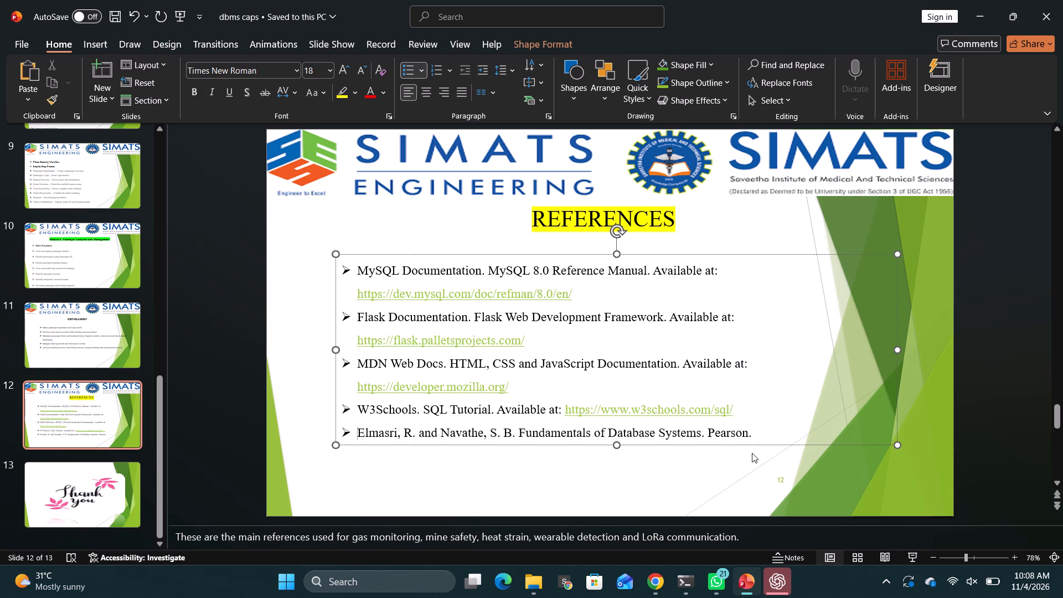
Delete "Pearson." from the end of the Fundamentals of Database Systems reference.
left_click(755, 438)
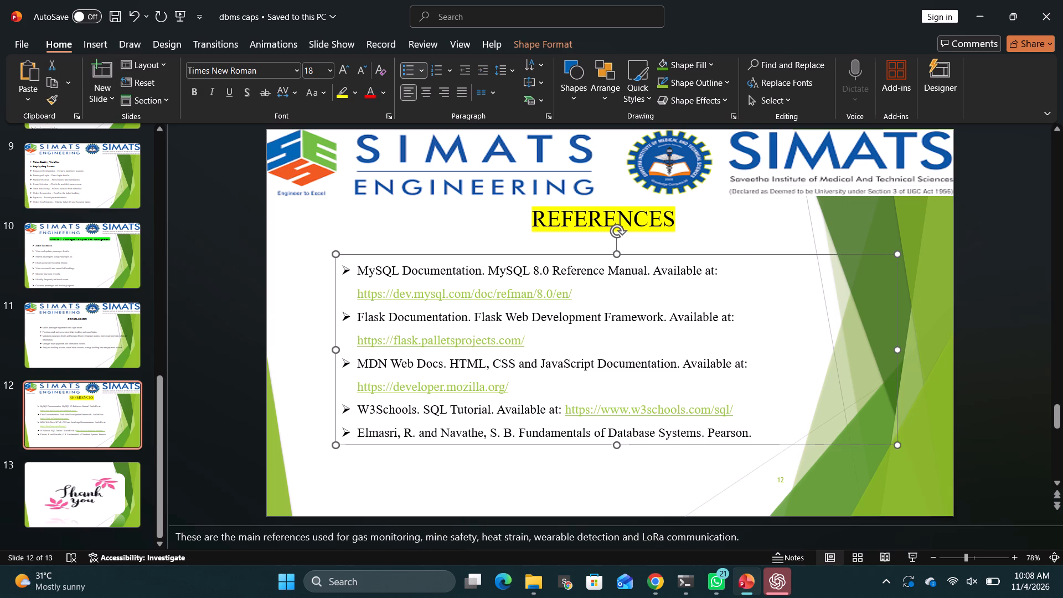
left_click(749, 434)
key("Right")
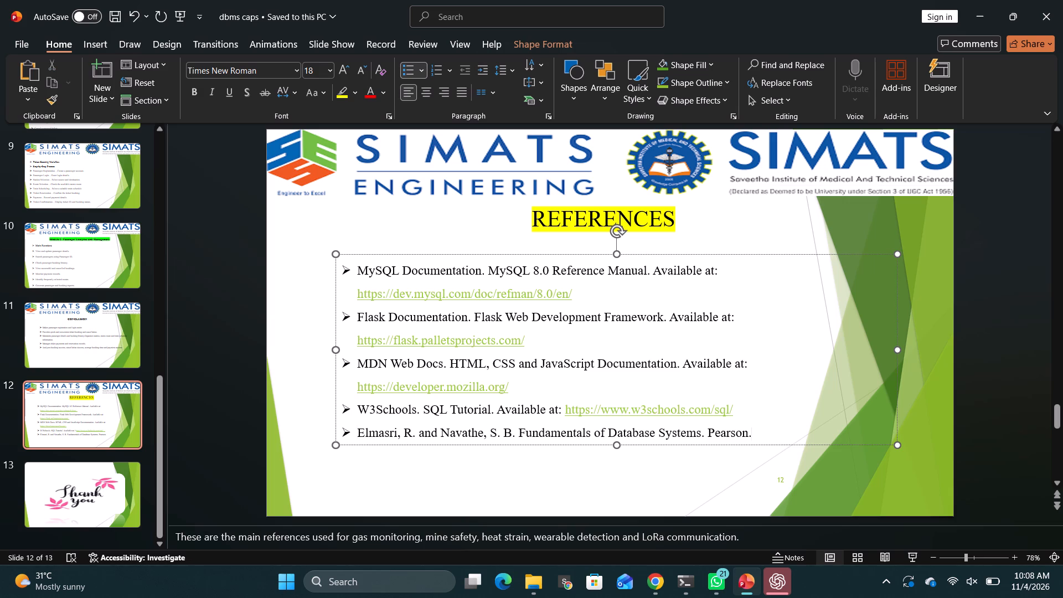
key("BackSpace")
key("BackSpace")
key("BackSpace")
key("BackSpace")
key("BackSpace")
key("BackSpace")
key("BackSpace")
key("BackSpace")
left_click(297, 346)
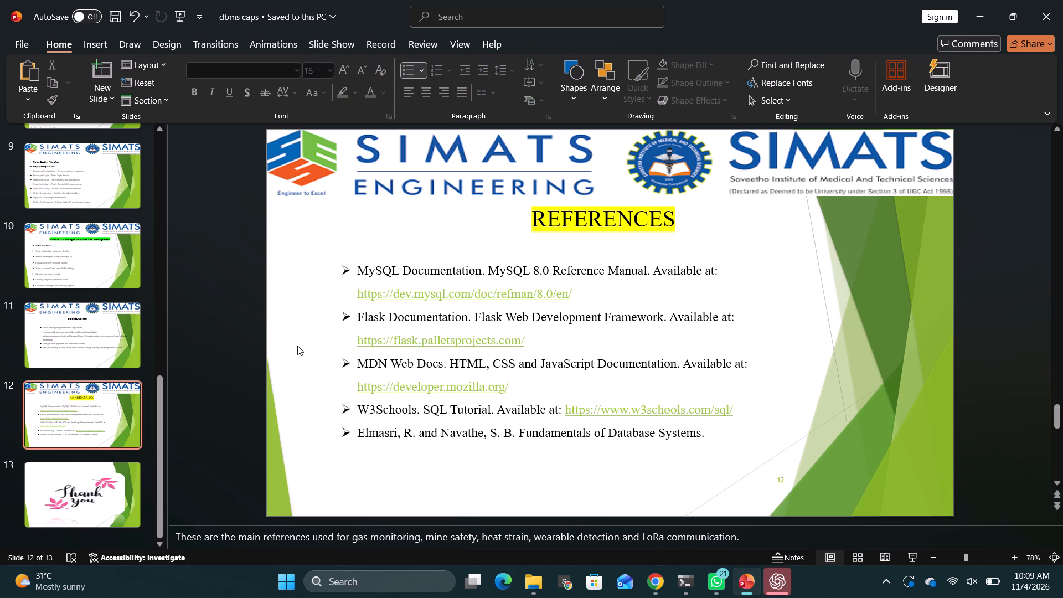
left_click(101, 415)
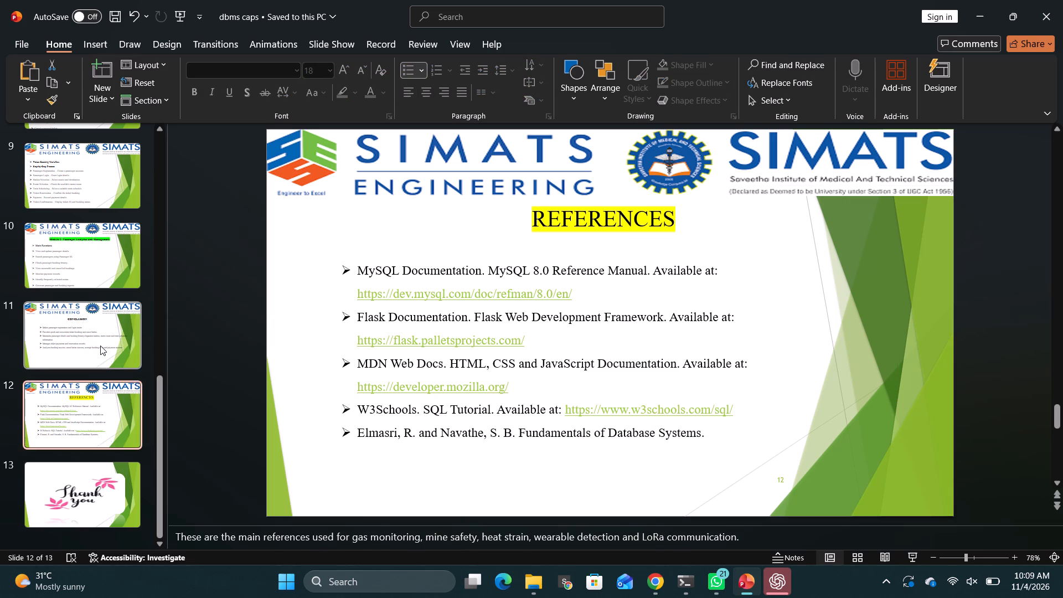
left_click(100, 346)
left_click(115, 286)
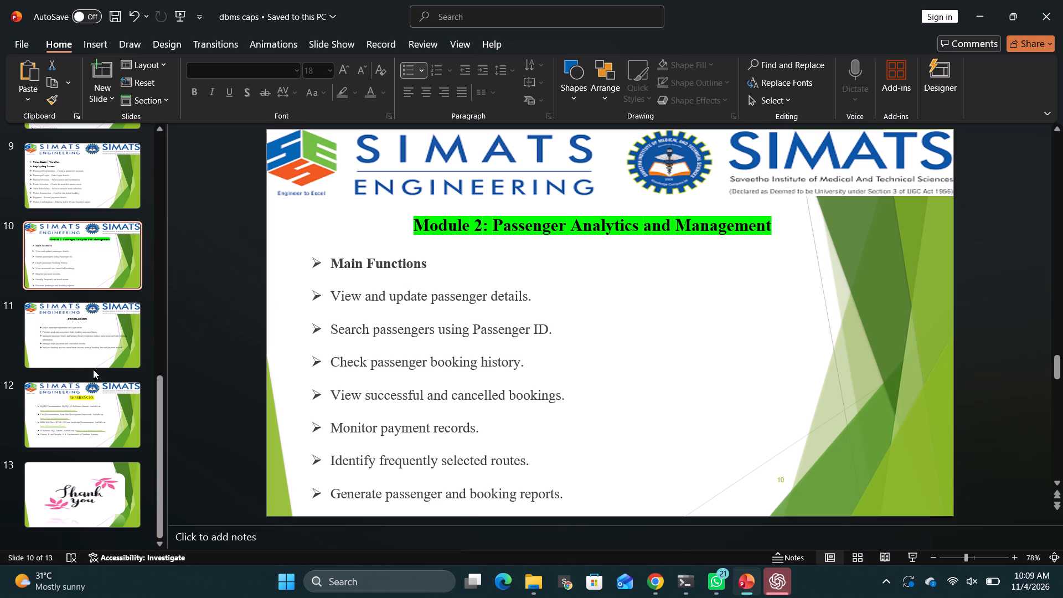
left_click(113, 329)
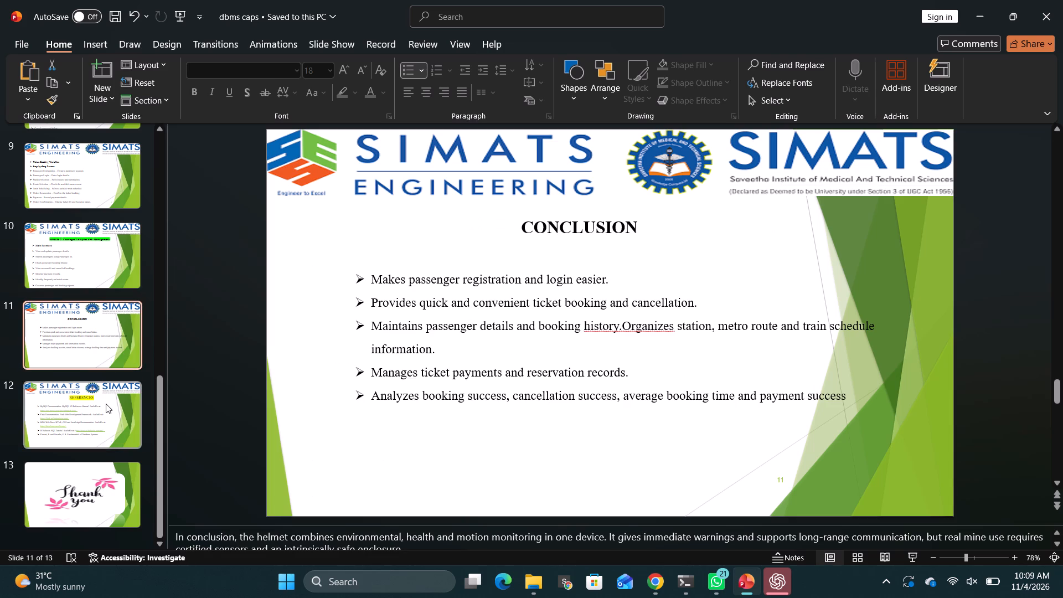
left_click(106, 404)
Start another PowerPoint window and open the recent presentation "mpmc cp".
left_click(432, 591)
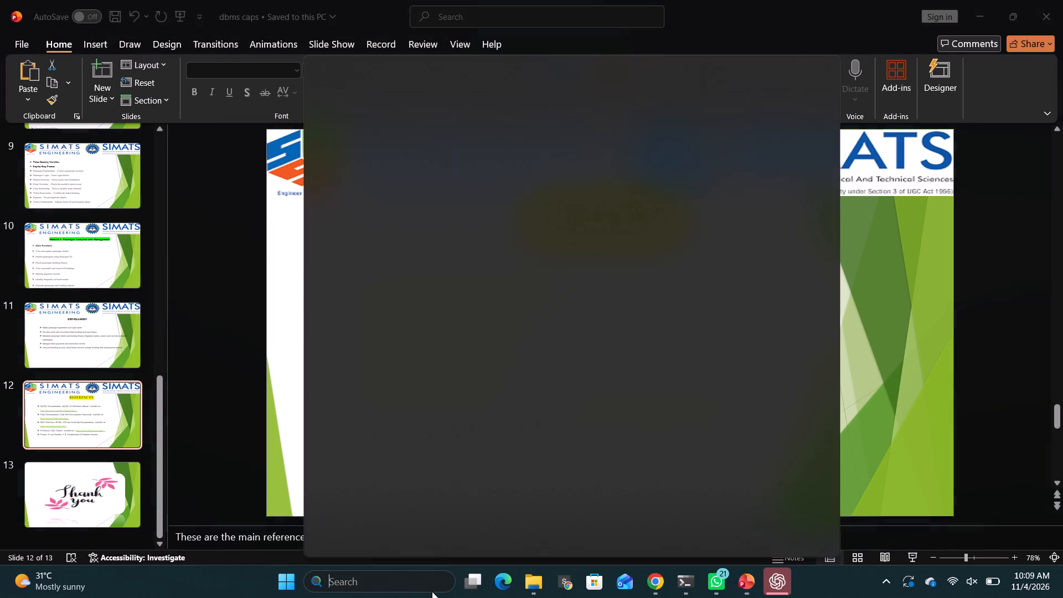
type("po")
key("Return")
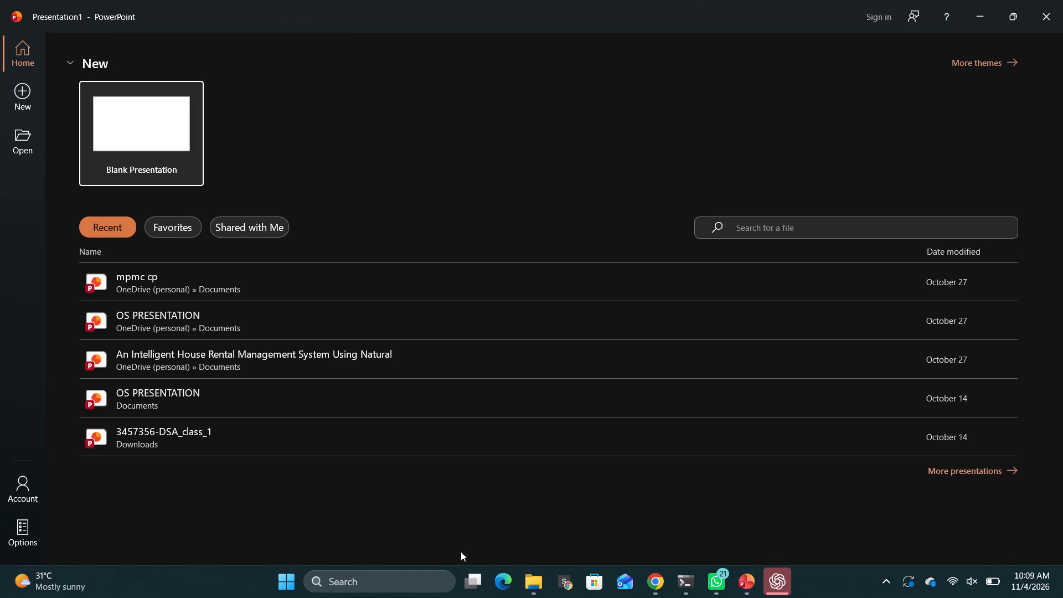
double_click(297, 285)
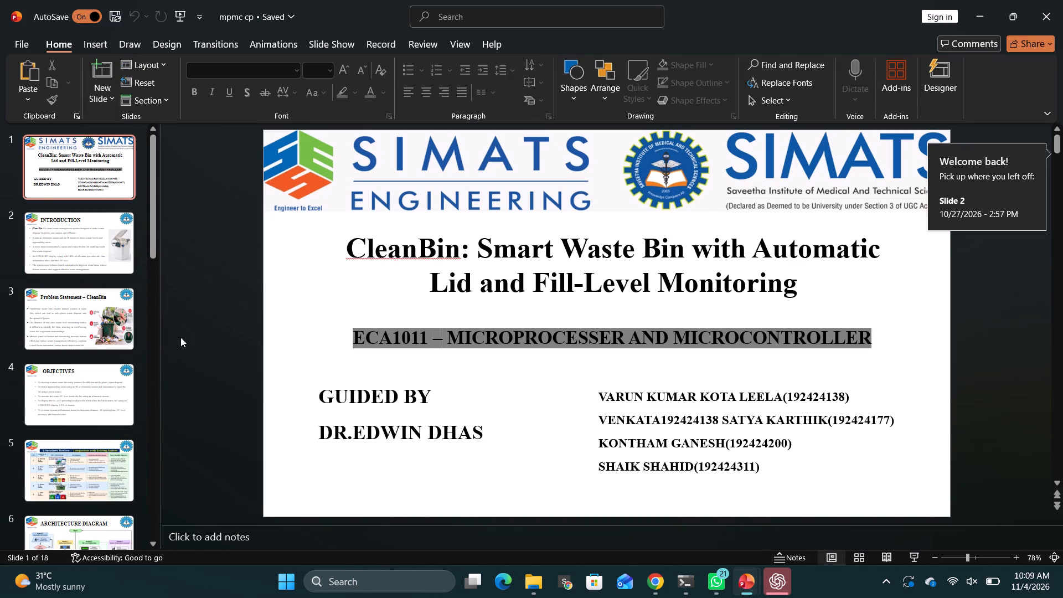
Look through the CleanBin presentation from the Problem Statement slide to the Future Work slide, ending on the Applications slide.
left_click(101, 336)
key("Down")
key("Down")
key("Down")
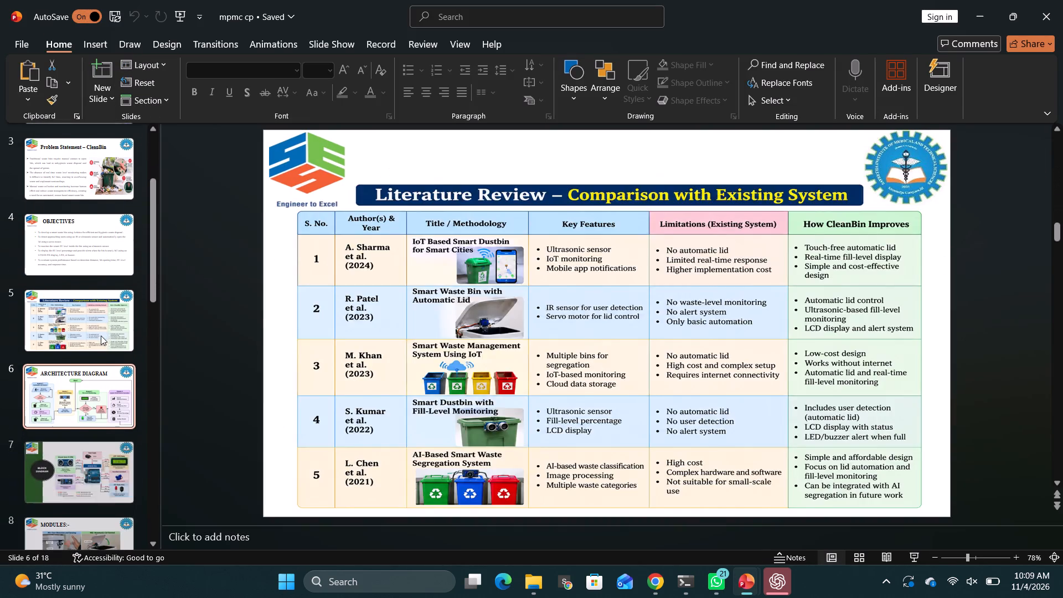
key("Down")
key("Down")
key("Down")
key("Down")
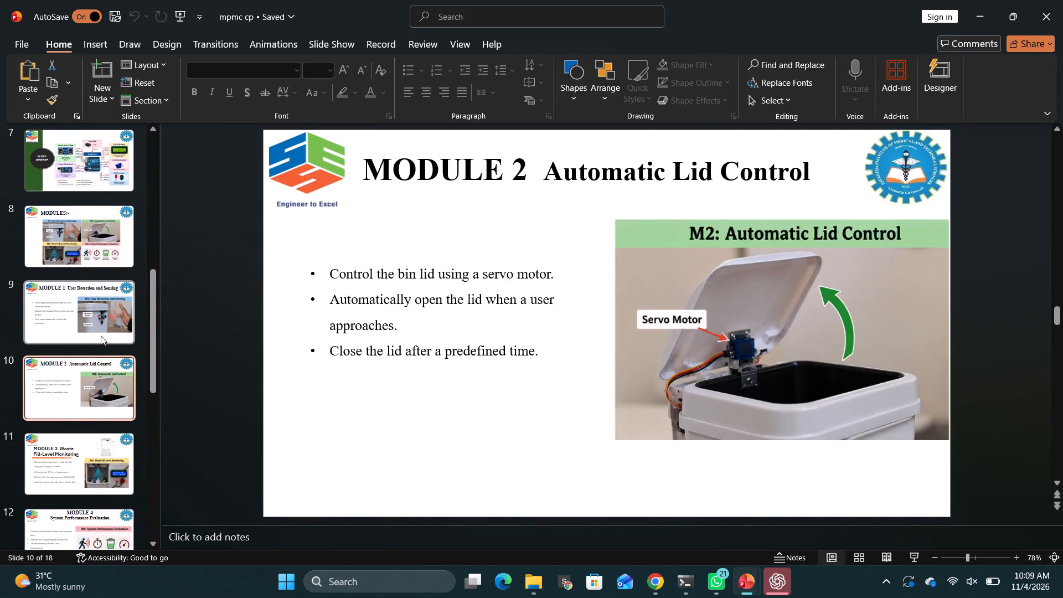
key("Down")
key("Down")
key("Down")
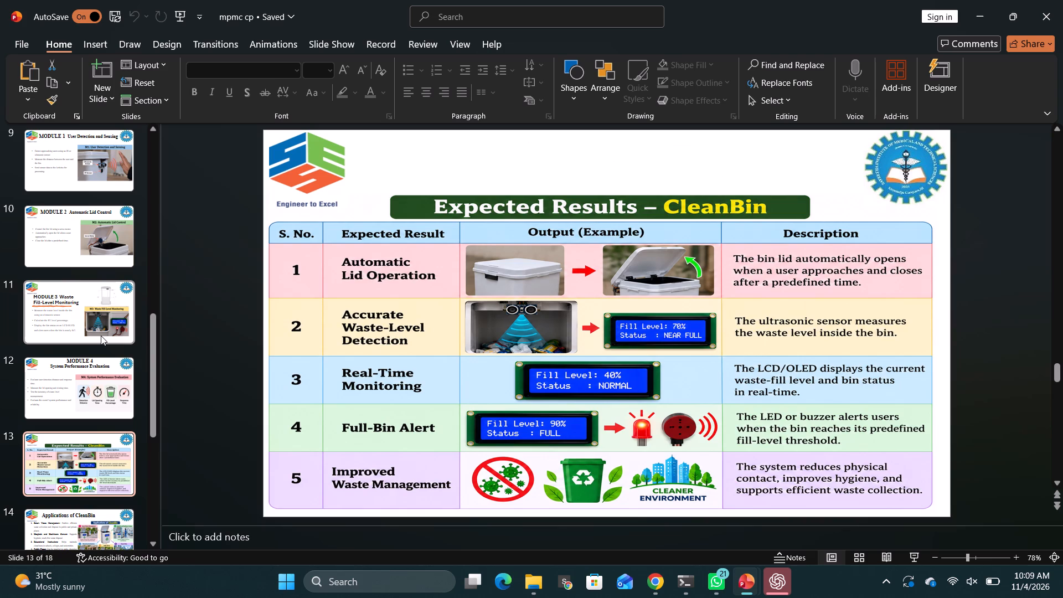
key("Down")
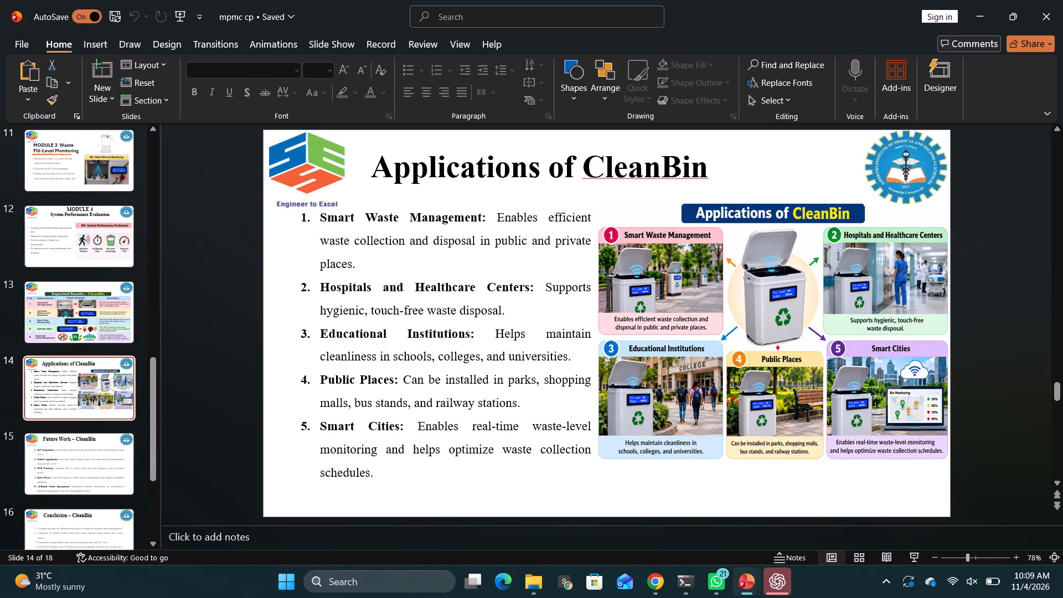
key("Down")
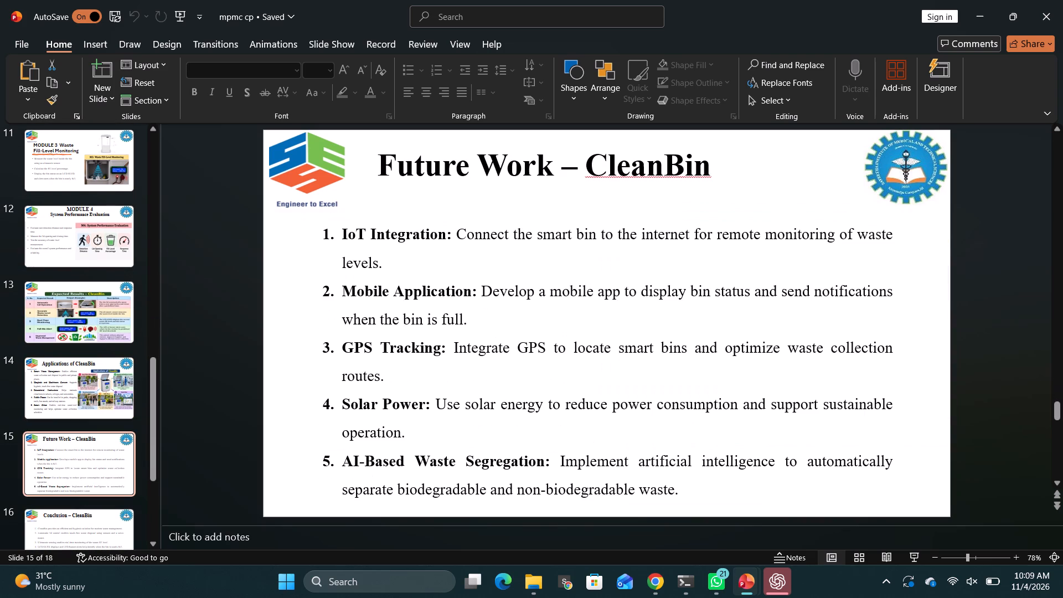
key("Up")
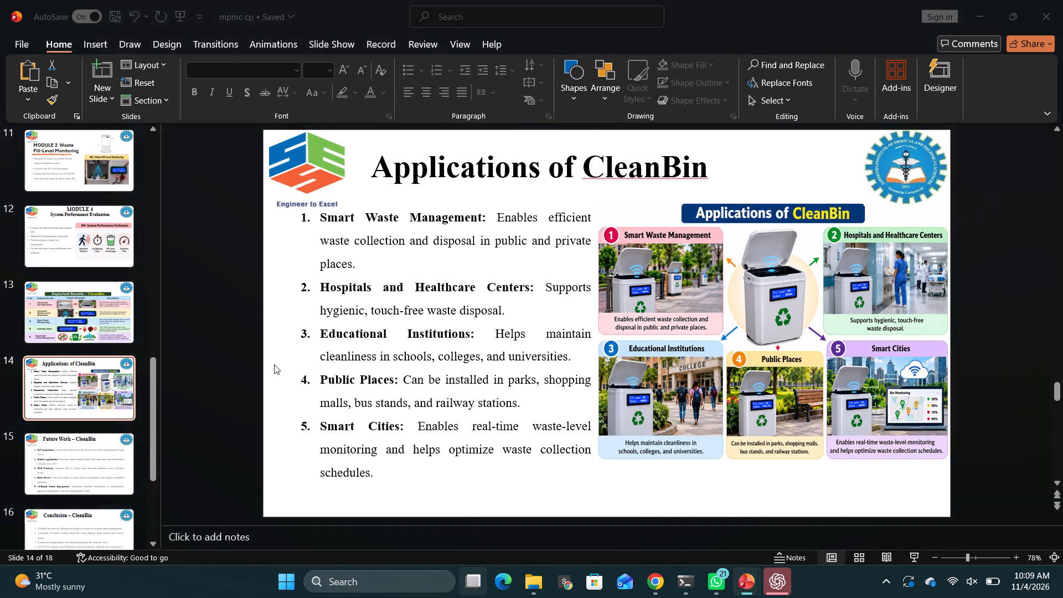
Switch back to the "dbms caps" presentation.
left_click(434, 161)
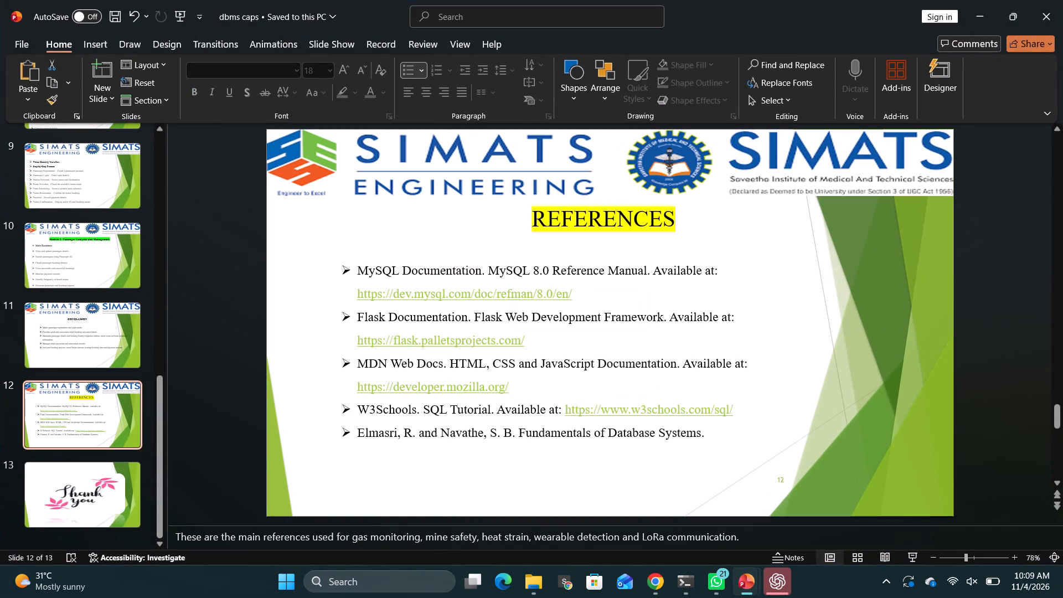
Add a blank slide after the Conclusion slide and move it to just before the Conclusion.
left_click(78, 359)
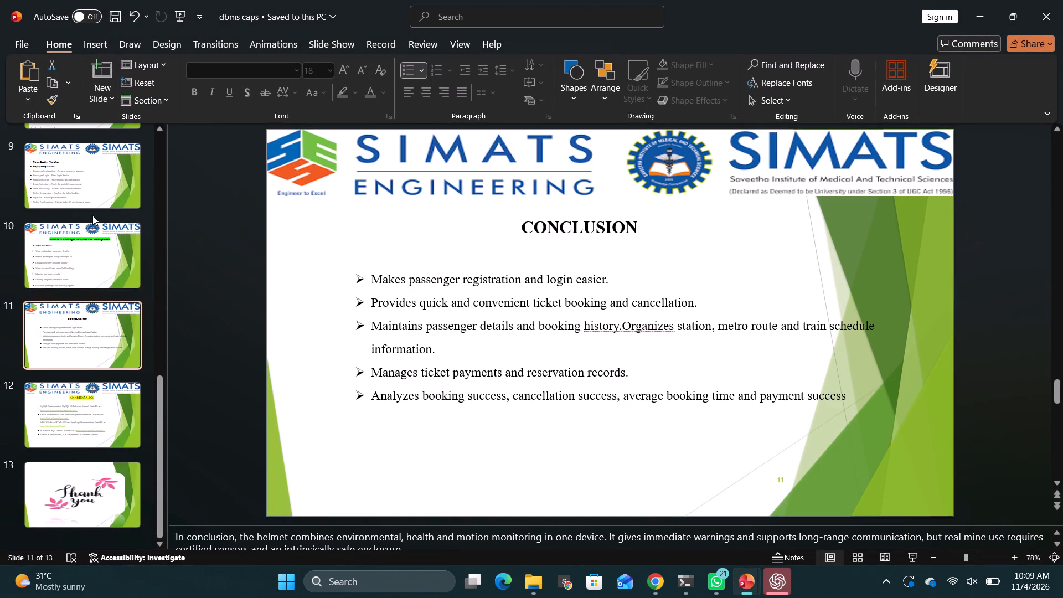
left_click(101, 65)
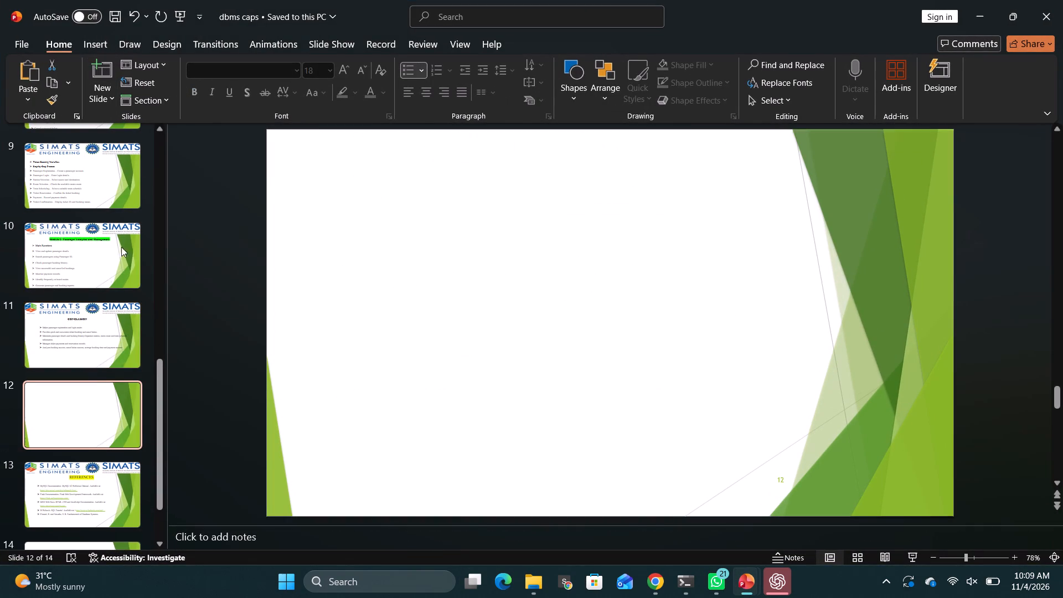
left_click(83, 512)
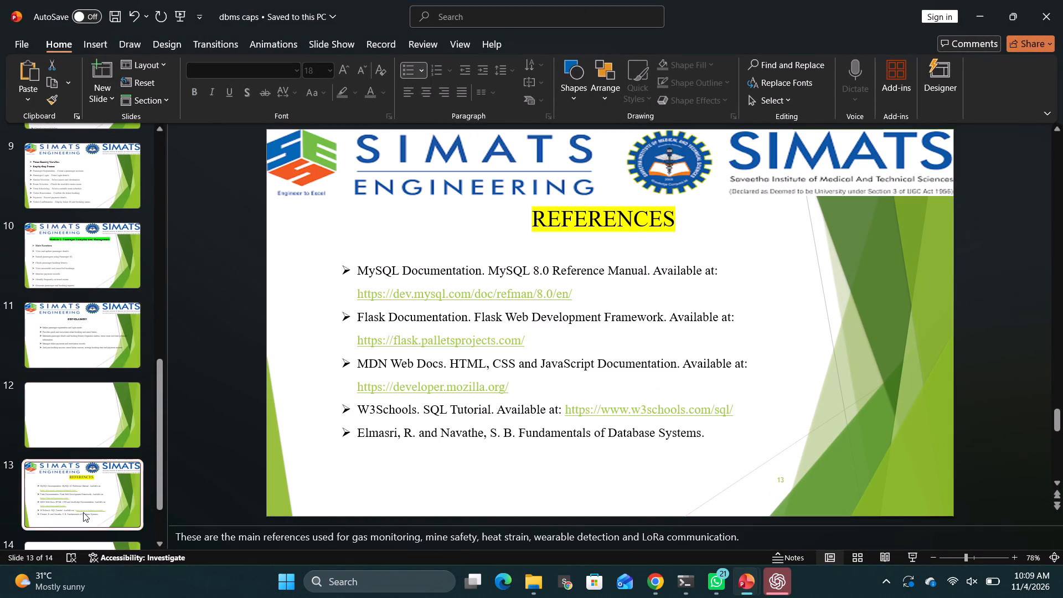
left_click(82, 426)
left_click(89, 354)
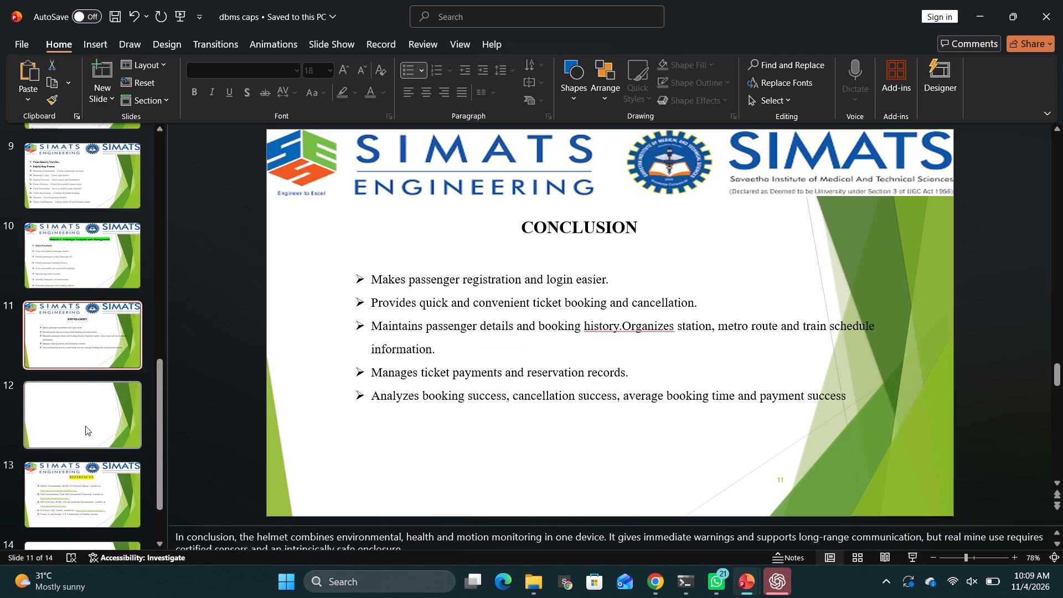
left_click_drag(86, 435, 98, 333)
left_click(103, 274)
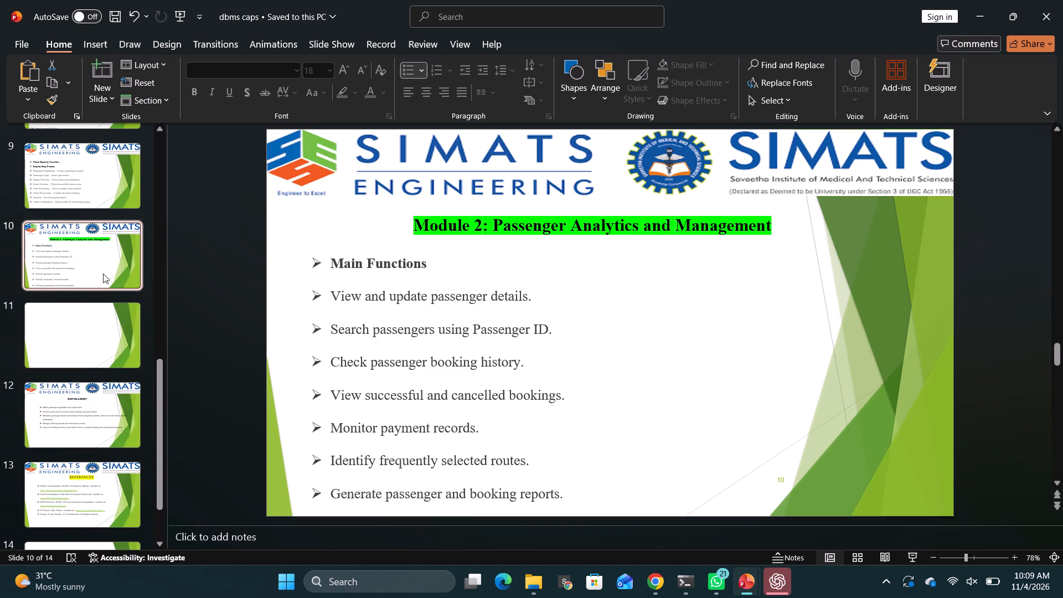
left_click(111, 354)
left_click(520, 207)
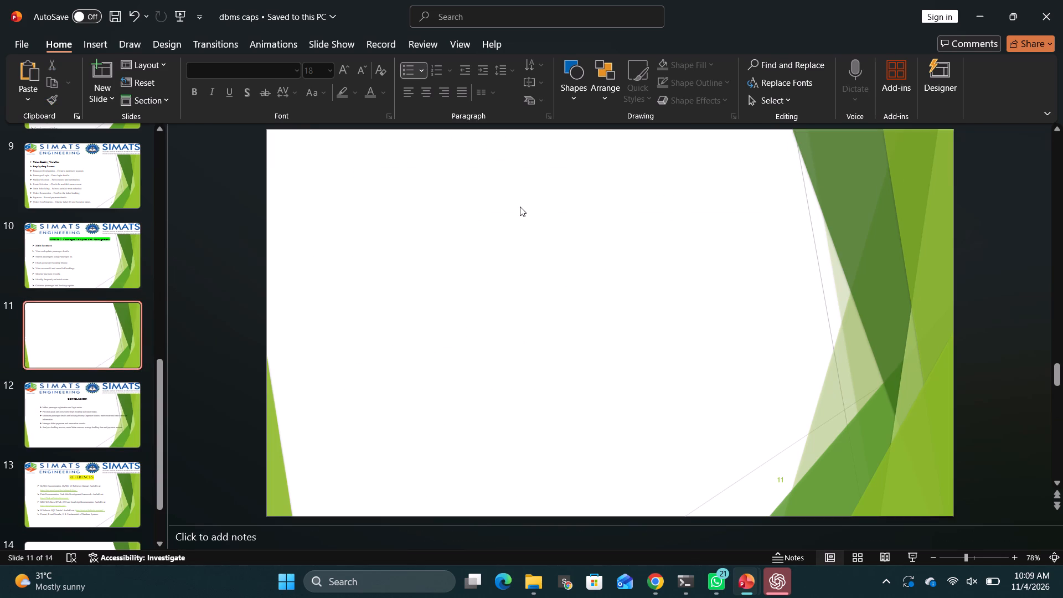
Copy the "Module 2: Passenger Analytics and Management" slide and paste the duplicate directly after it.
left_click(115, 244)
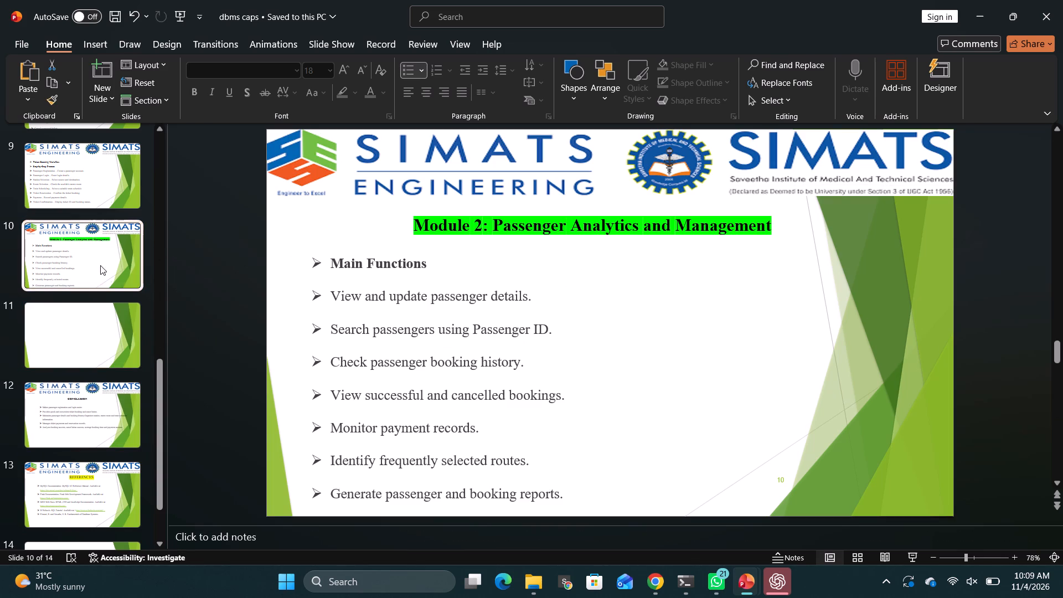
key("ctrl+c")
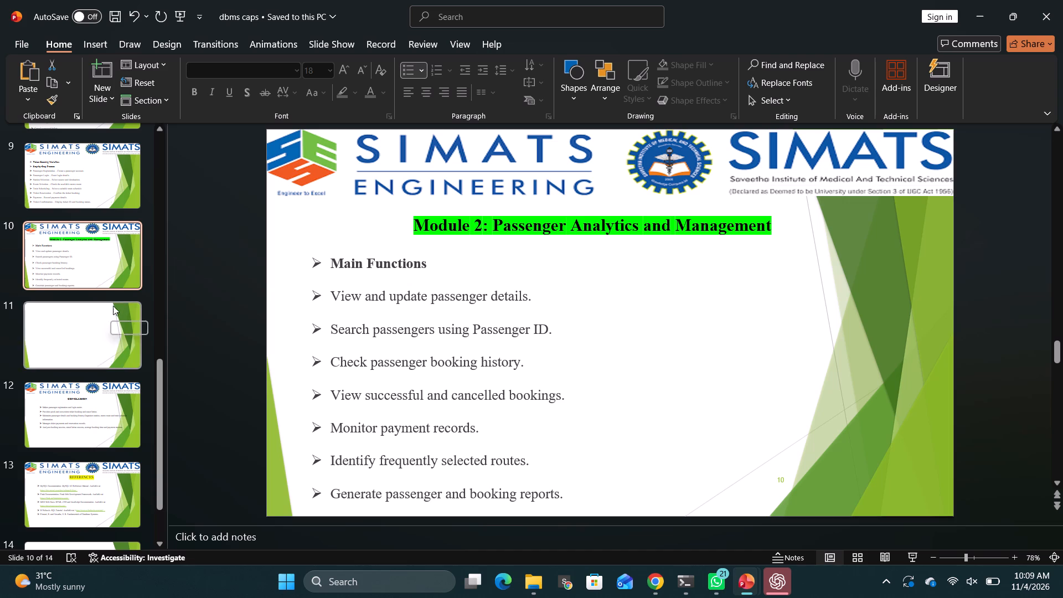
key("ctrl+v")
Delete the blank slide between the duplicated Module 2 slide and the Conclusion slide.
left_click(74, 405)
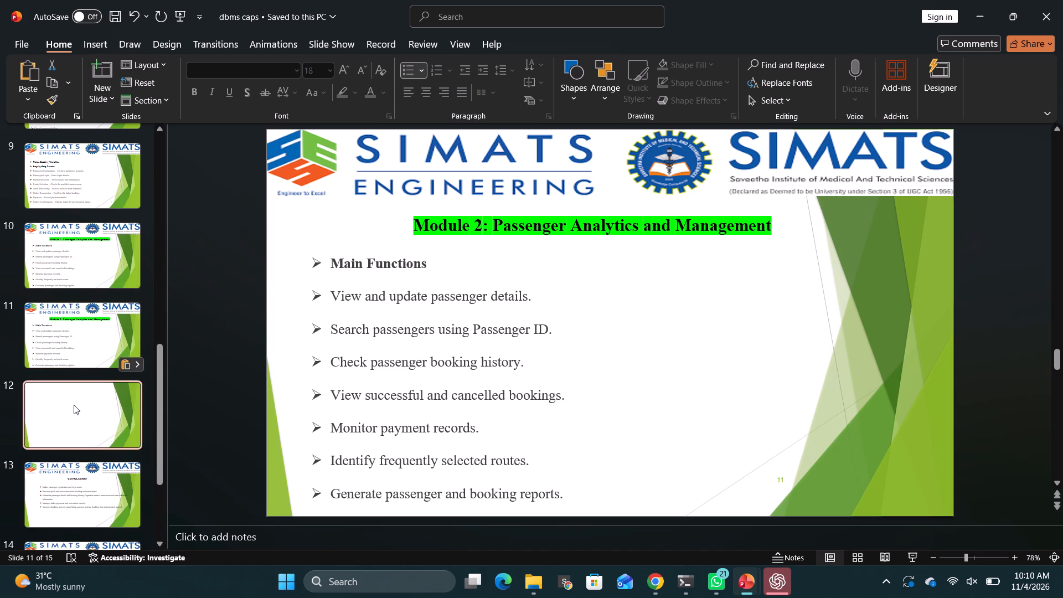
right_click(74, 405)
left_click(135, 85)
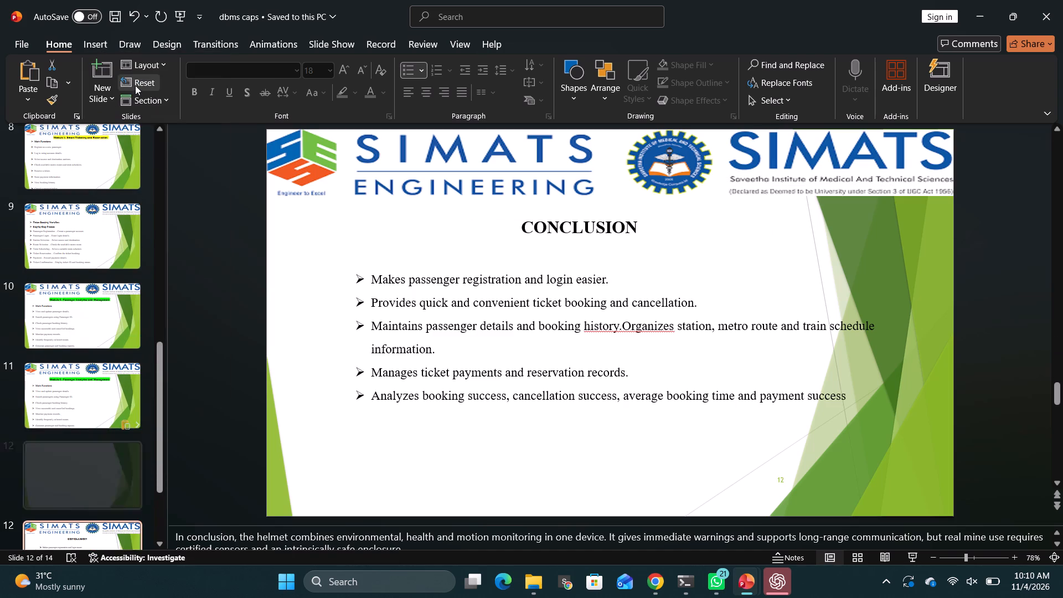
Erase the heading text "CONCLUSION" on slide 12, working back from its end.
left_click(636, 231)
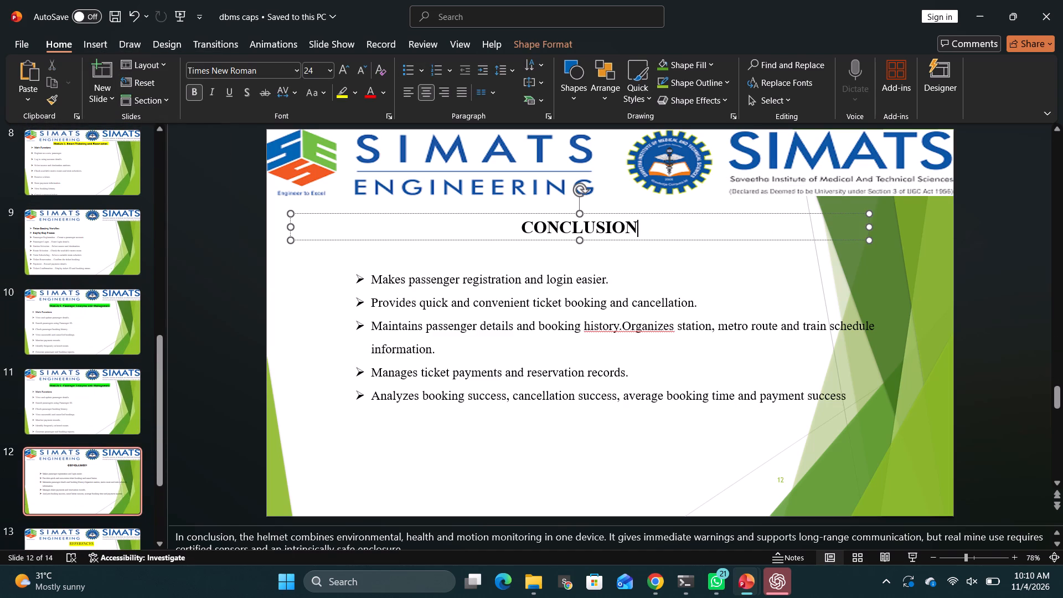
key("BackSpace")
key("BackSpace")
key("BackSpace")
key("BackSpace")
key("BackSpace")
key("BackSpace")
key("BackSpace")
key("BackSpace")
key("BackSpace")
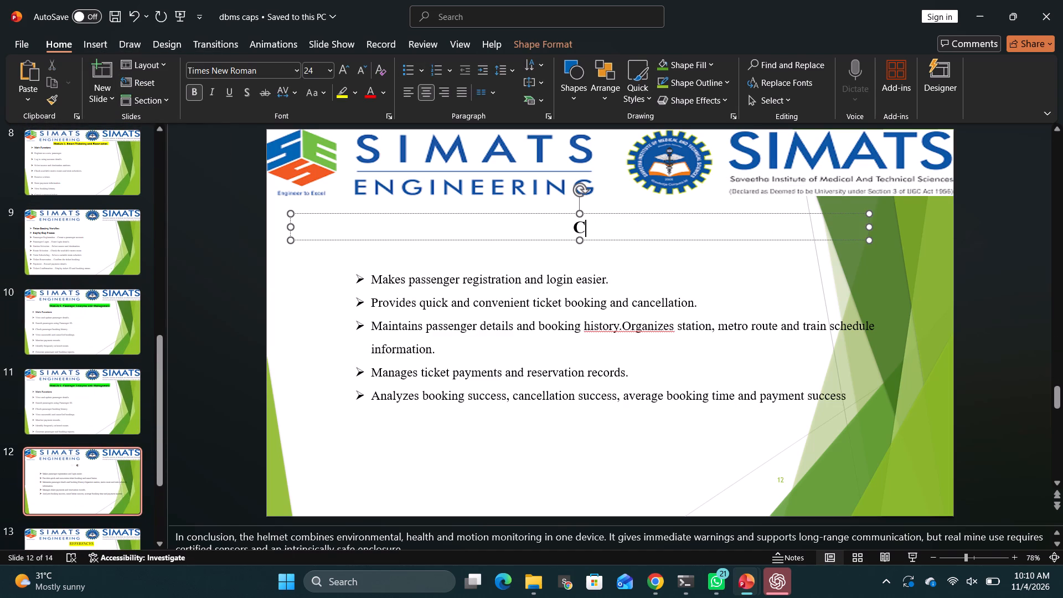
Replace the heading on slide 12 with "Expected Result", both words capitalised.
key("BackSpace")
key("BackSpace")
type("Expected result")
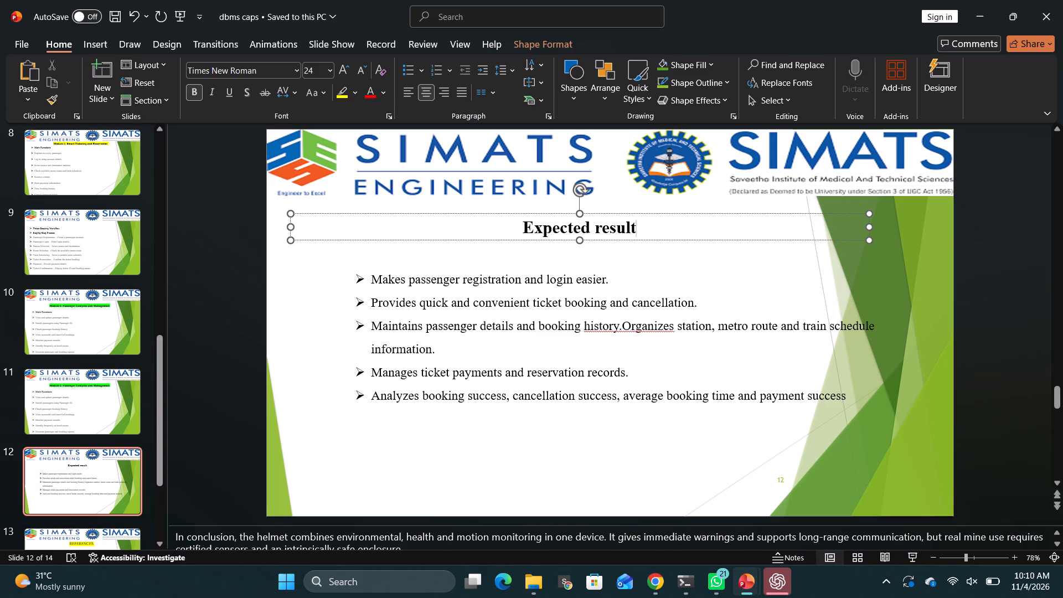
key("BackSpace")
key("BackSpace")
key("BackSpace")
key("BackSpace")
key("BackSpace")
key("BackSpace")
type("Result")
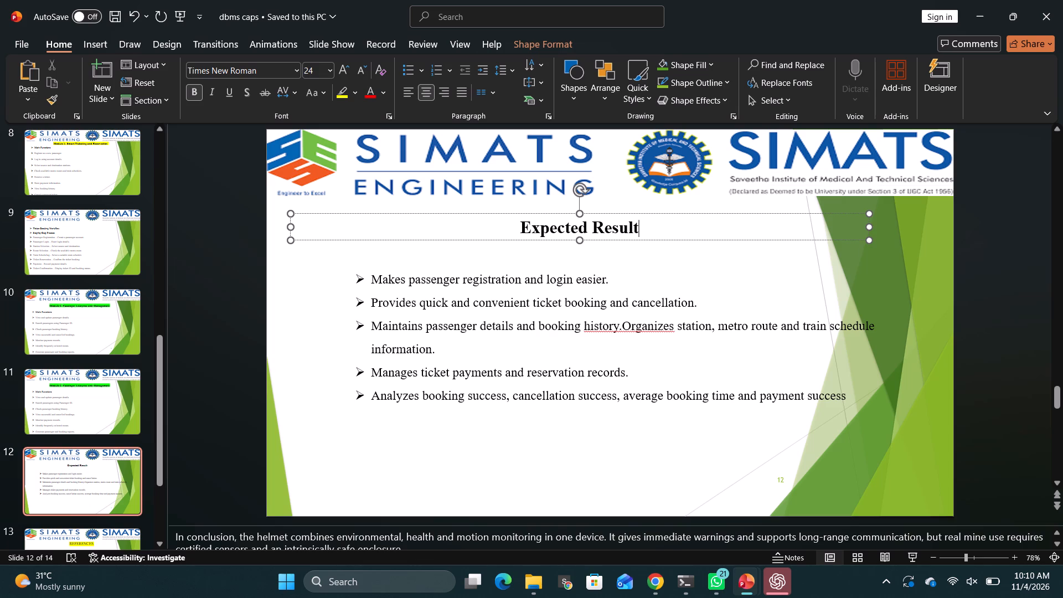
Clear all the bullet points below the "Expected Result" heading and cut their emptied text box from the slide.
left_click_drag(373, 277, 819, 409)
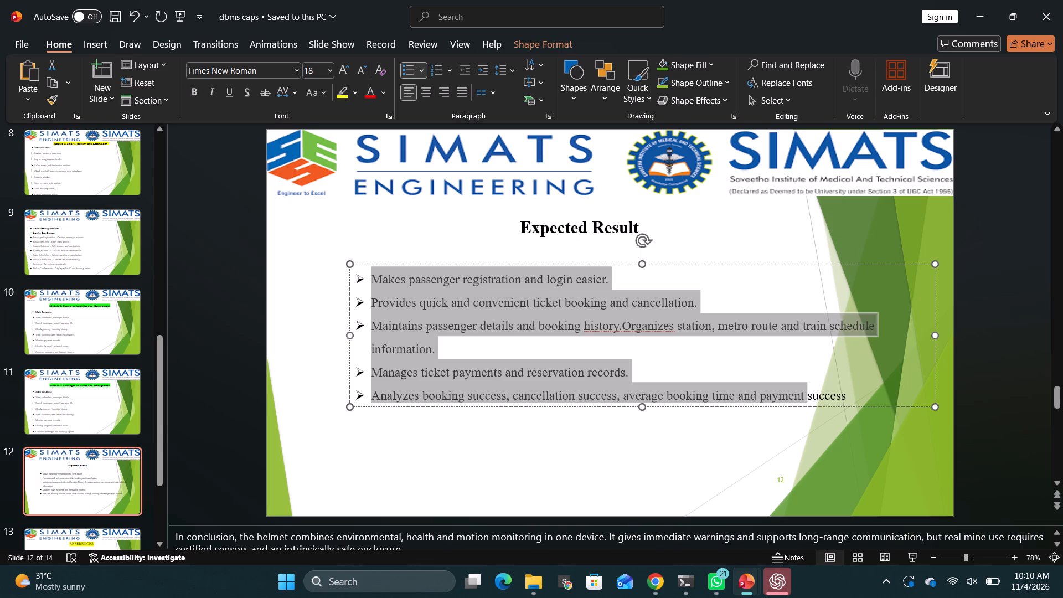
left_click_drag(819, 409, 856, 414)
key("BackSpace")
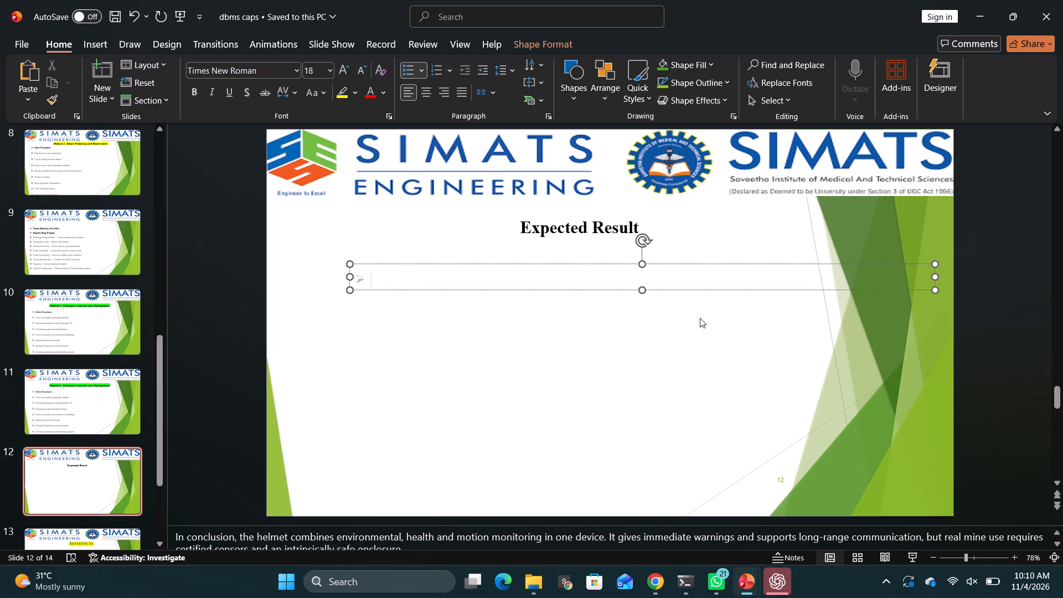
right_click(691, 288)
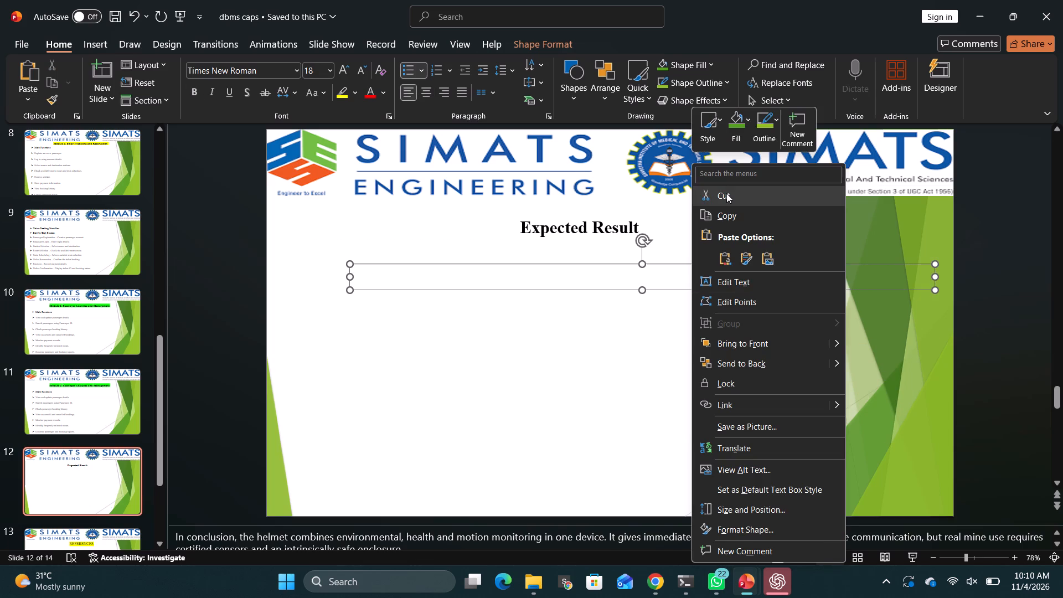
left_click(726, 193)
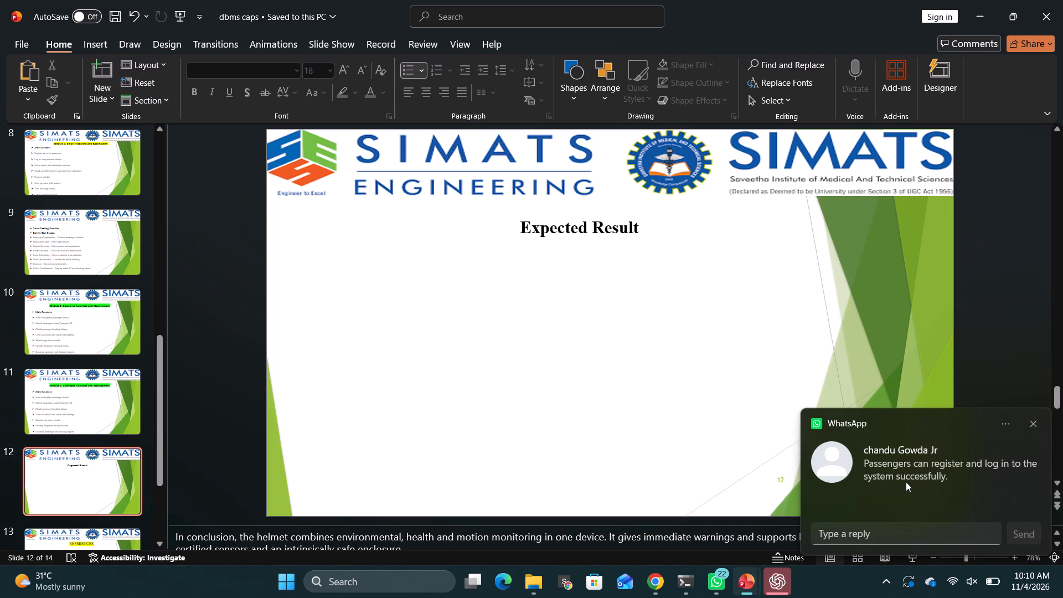
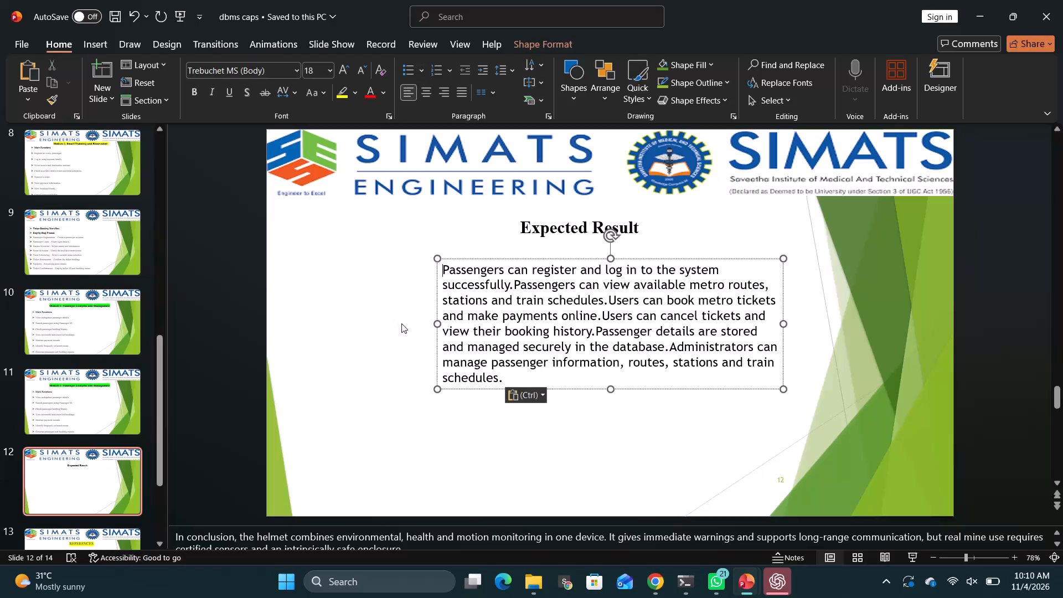
Format the entire Expected Result body text on slide 12 in Times New Roman with wider line spacing.
left_click(485, 321)
key("ctrl+a")
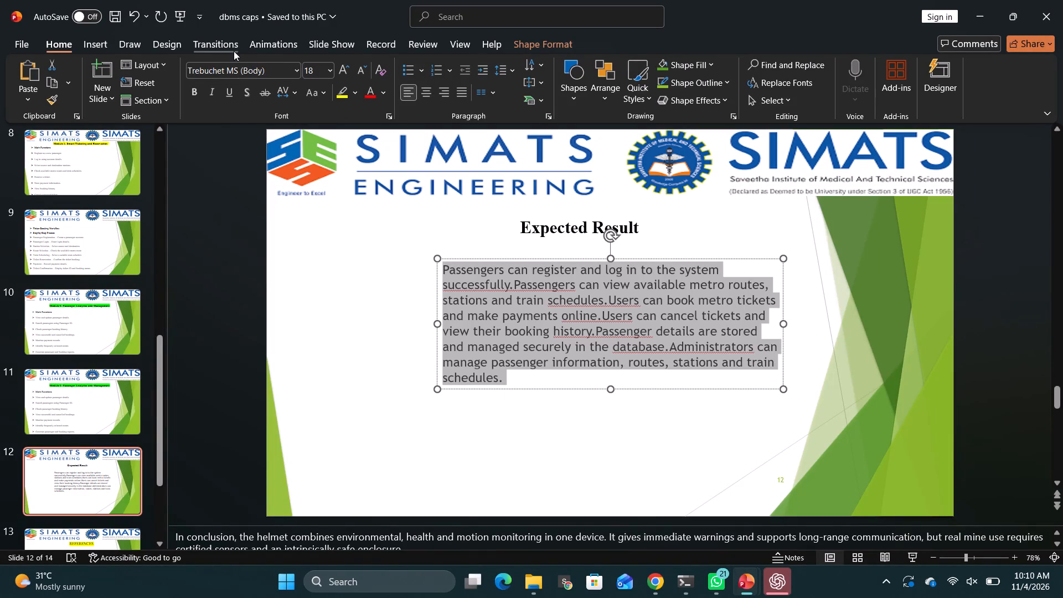
left_click(267, 74)
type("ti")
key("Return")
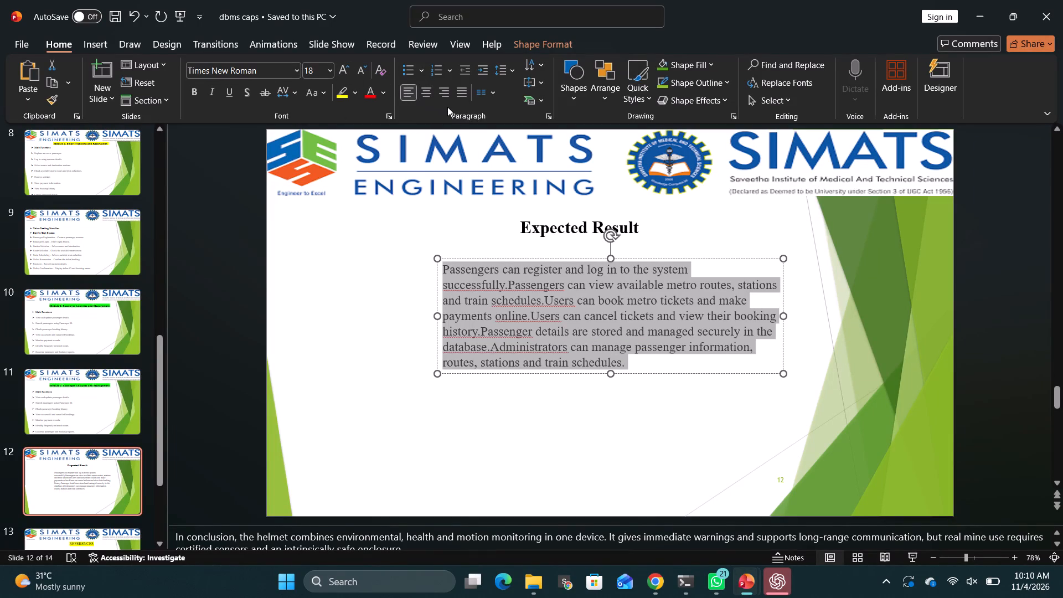
left_click(509, 74)
left_click(513, 109)
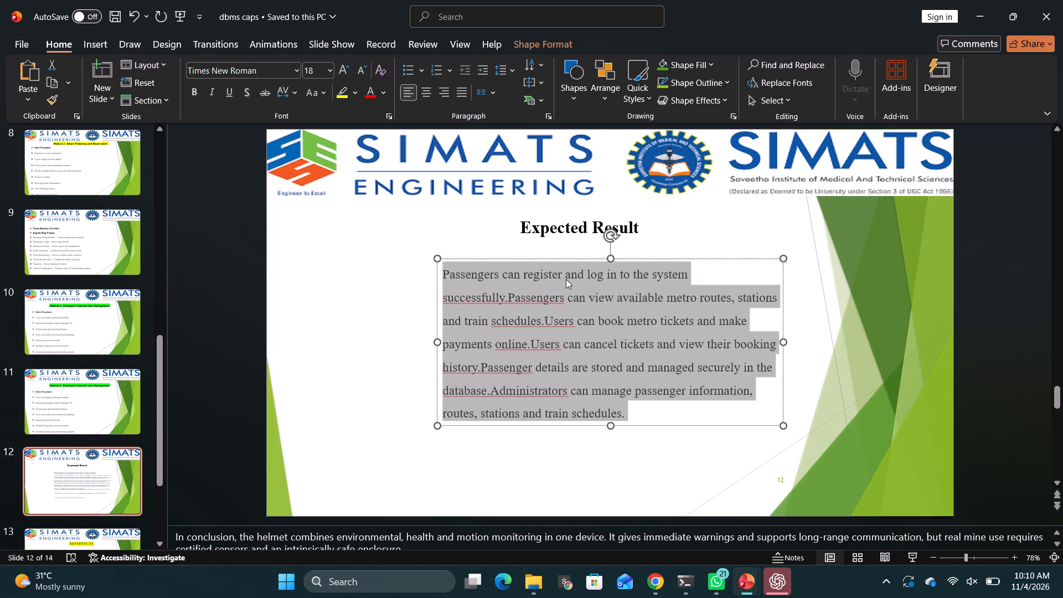
Select the whole Expected Result body text and open the bullet style choices for it.
left_click(509, 299)
left_click(496, 295)
key("ctrl+a")
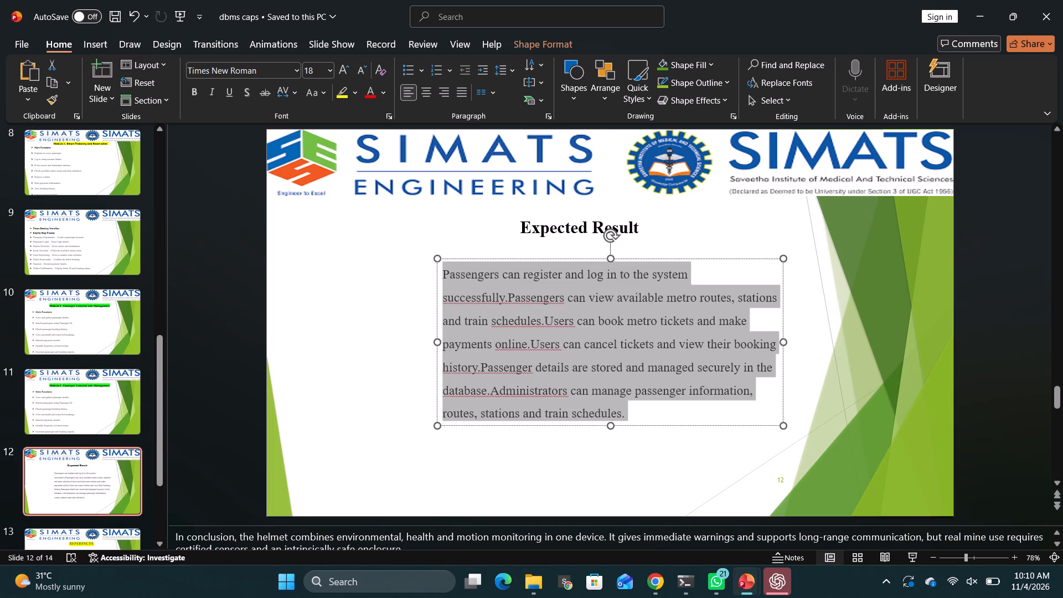
left_click(421, 73)
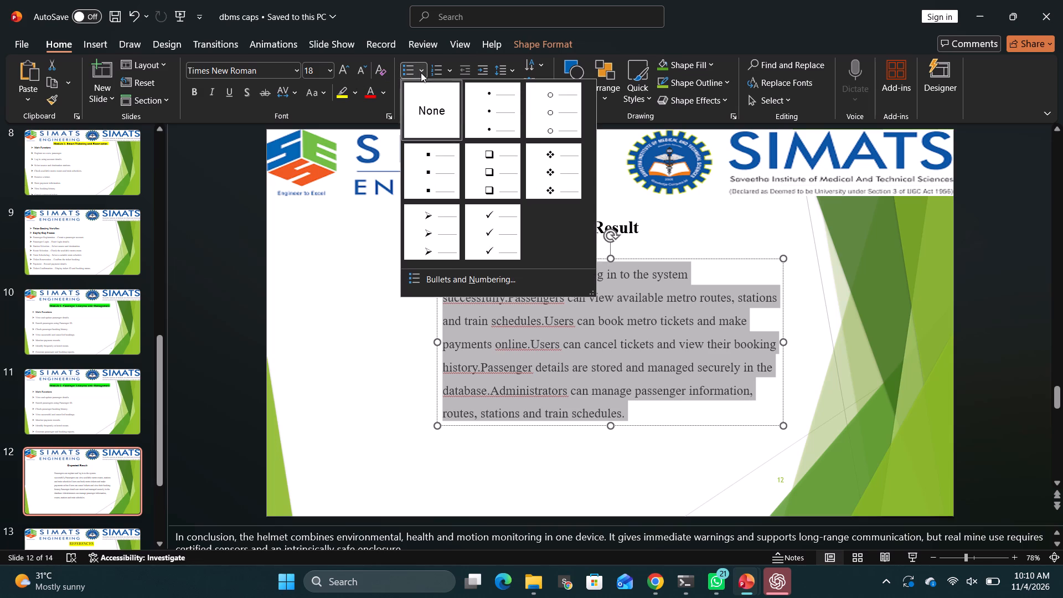
Apply arrow-style bullets to the selected body text under the "Expected Result" heading on slide 12.
left_click(431, 214)
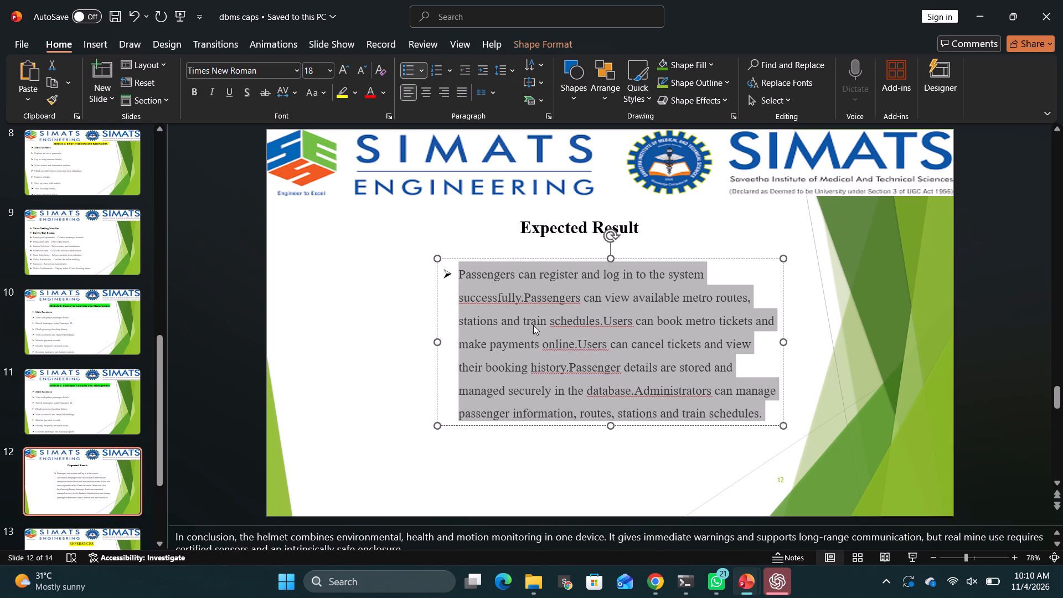
Split the Expected Result text after "successfully." so "Passengers can view available metro routes" starts its own bullet.
left_click(528, 297)
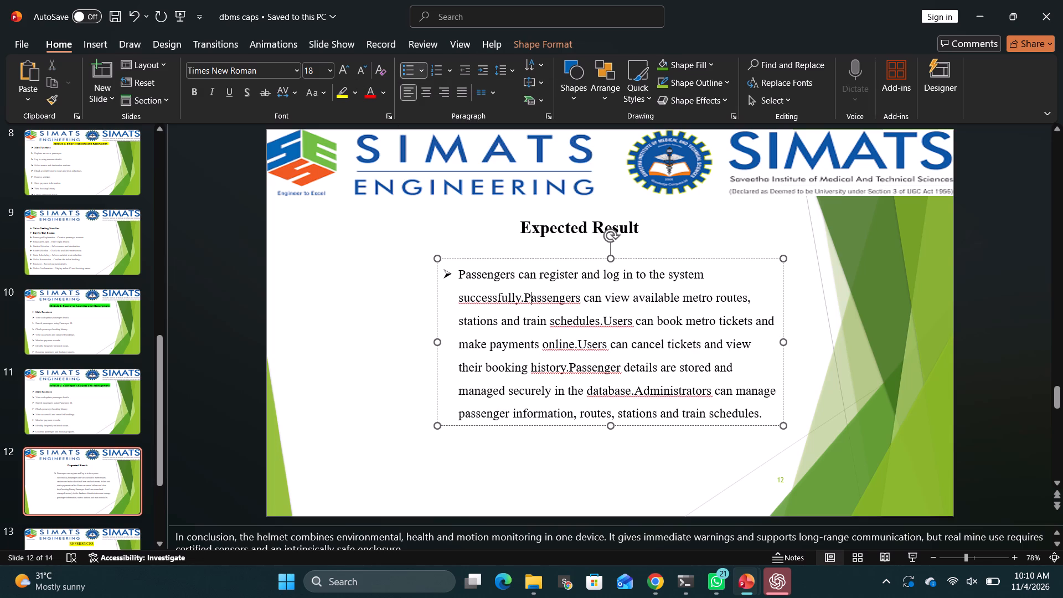
key("Left")
key("Return")
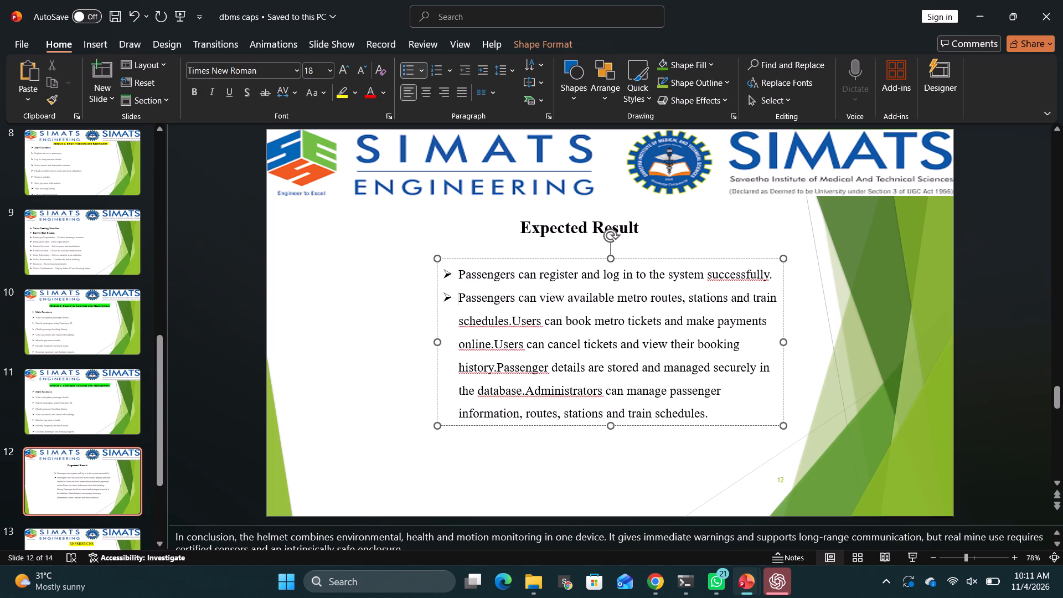
Split the second bullet after "schedules." so "Users can book metro tickets" starts its own bullet.
key("Down")
key("Right")
key("Right")
key("Right")
key("Right")
key("Right")
key("Right")
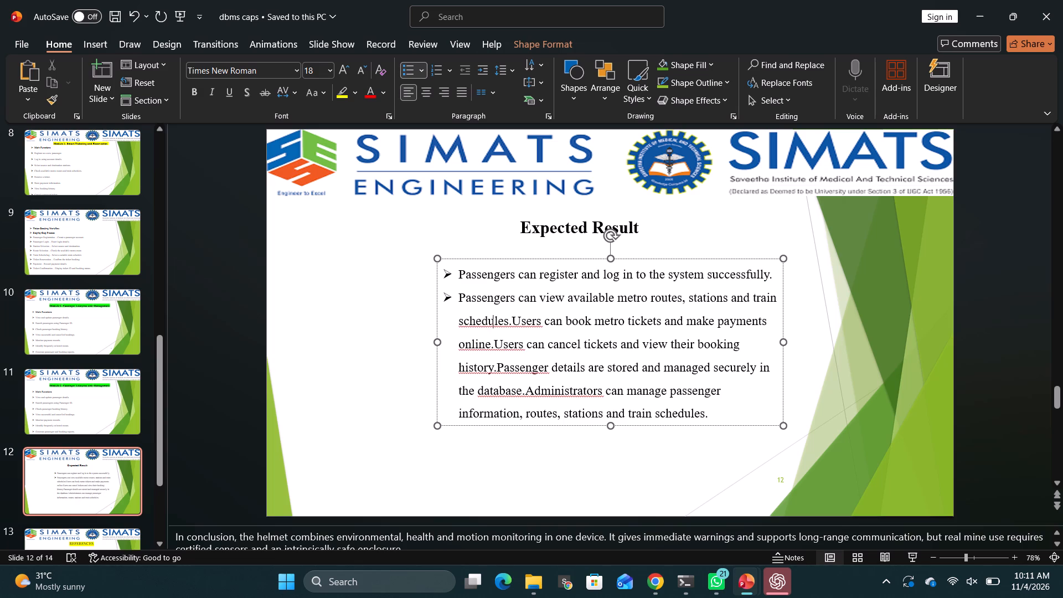
key("Right")
key("Right")
key("Right")
key("Right")
key("Return")
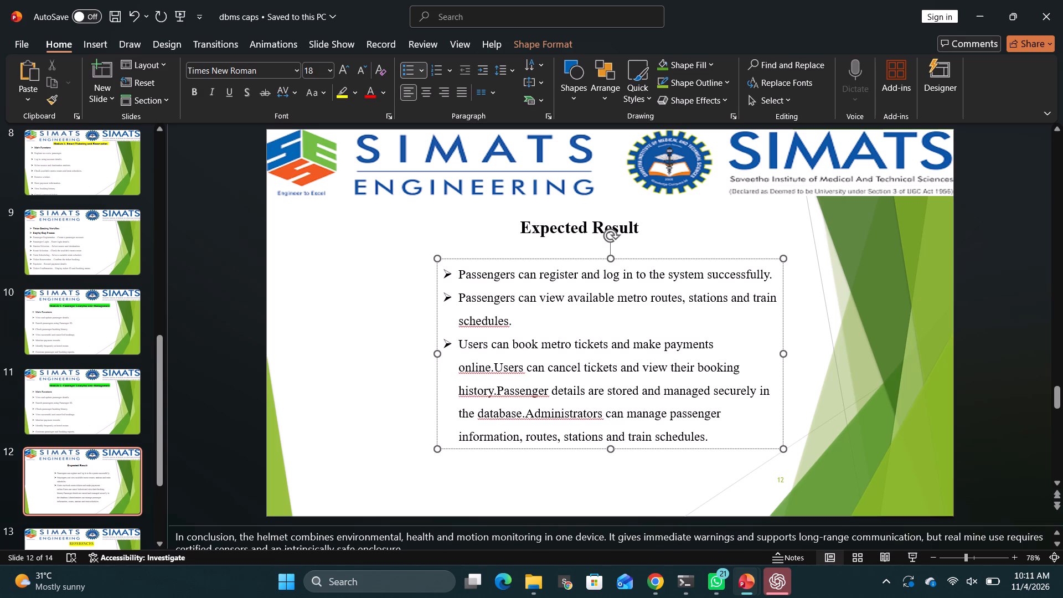
Split the third bullet after "online." so "Users can cancel tickets" starts its own bullet.
key("Down")
key("Right")
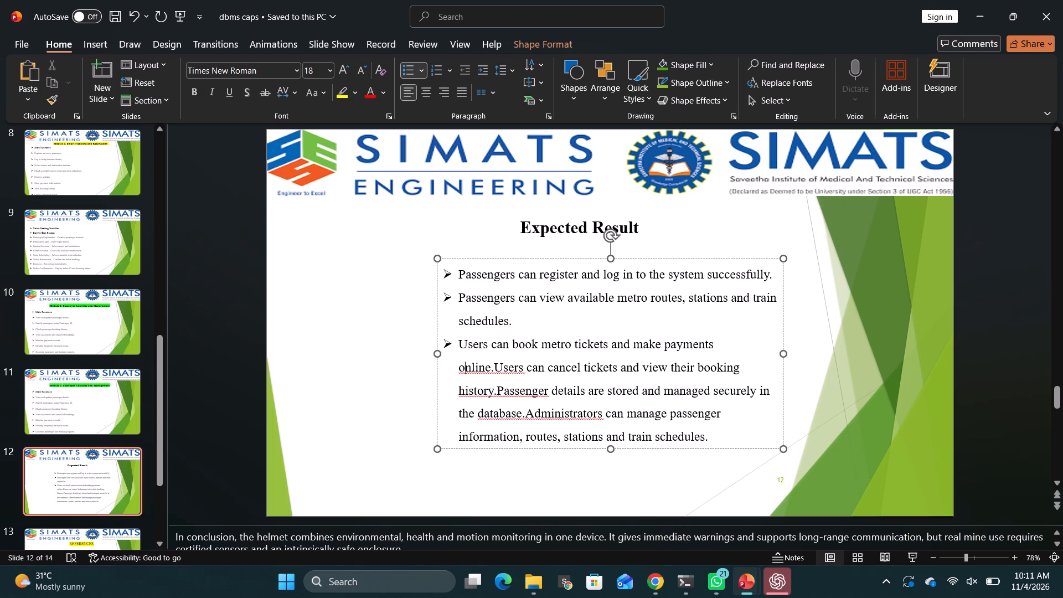
key("Right")
key("Right")
key("Right")
key("Right")
key("Right")
key("Right")
key("Return")
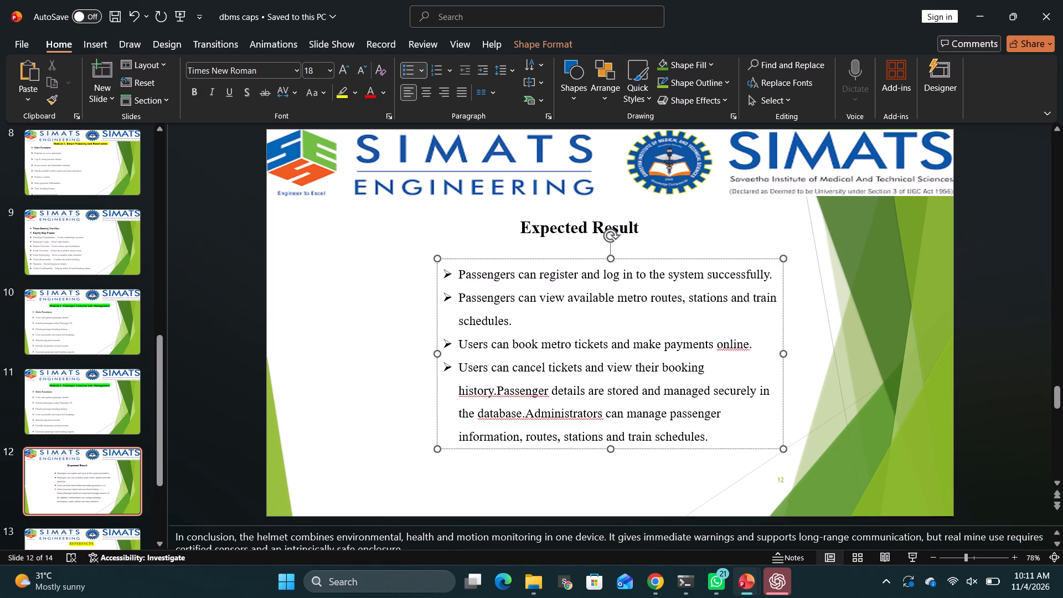
Split the fourth bullet after "history." so "Passenger details are stored" starts its own bullet.
key("Down")
key("Right")
key("Right")
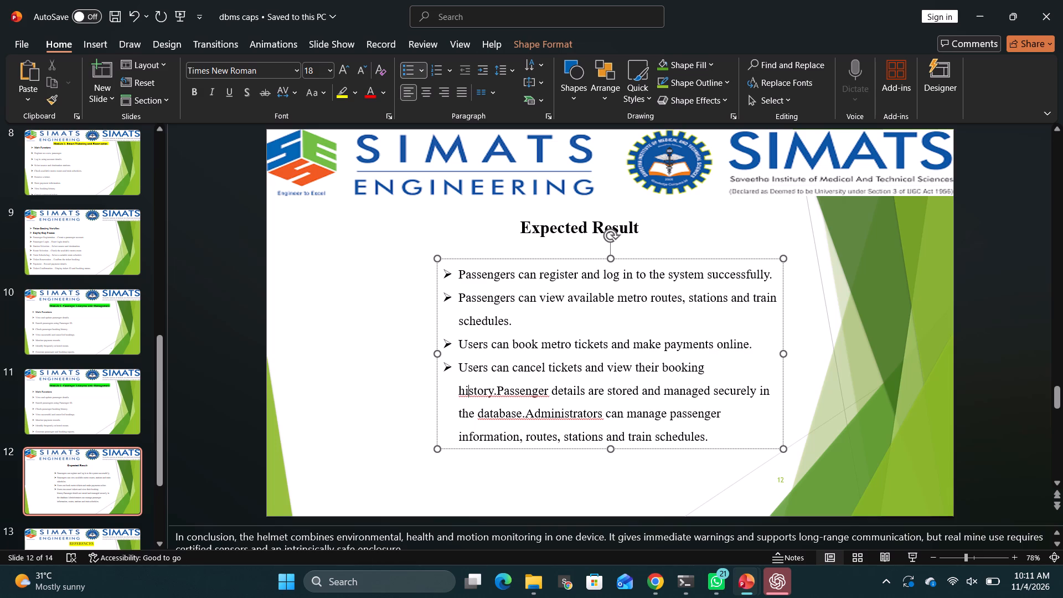
key("Right")
key("Right")
key("Right")
key("Right")
key("Right")
key("Right")
key("Return")
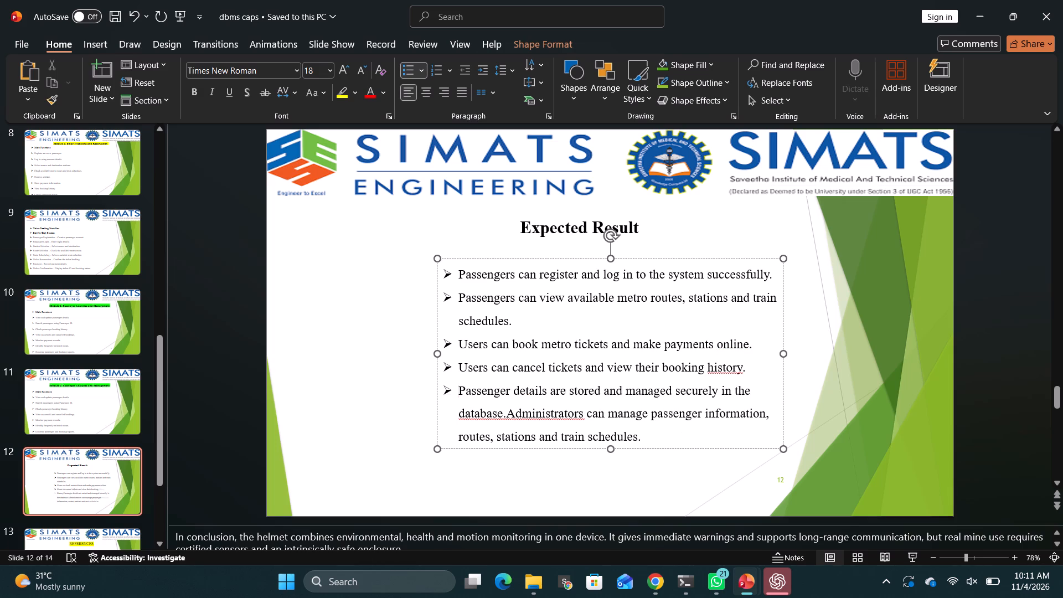
Split the fifth bullet after "database." so "Administrators can manage passenger information" starts its own bullet.
key("Down")
key("Down")
key("Down")
key("Up")
key("Right")
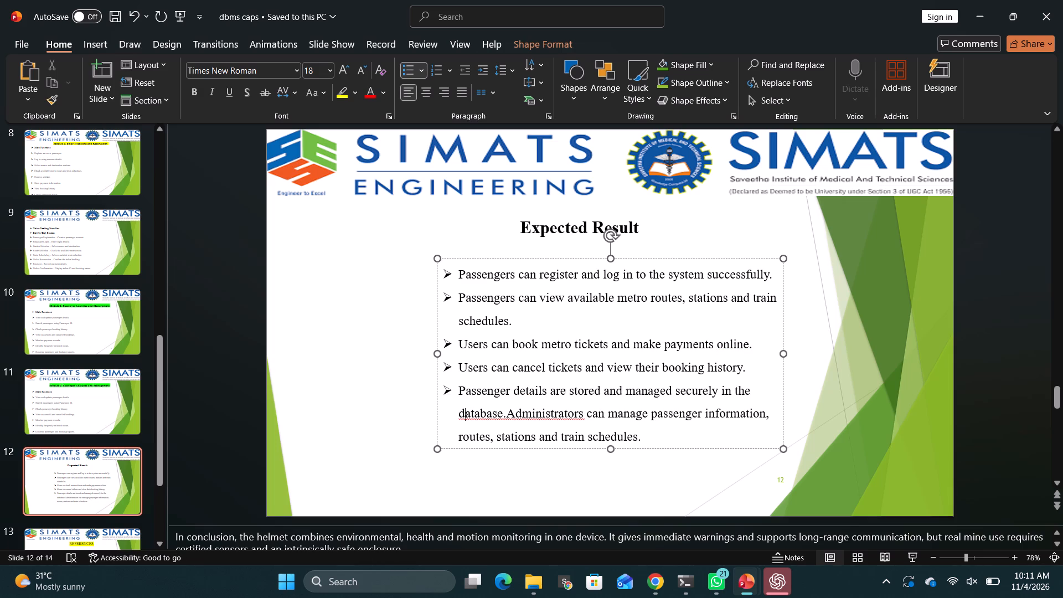
key("Right")
key("Right")
key("Right")
key("Right")
key("Right")
key("Right")
key("Right")
key("Right")
key("Return")
Select all the bulleted text in the Expected Result text box.
left_click(585, 366)
key("ctrl+a")
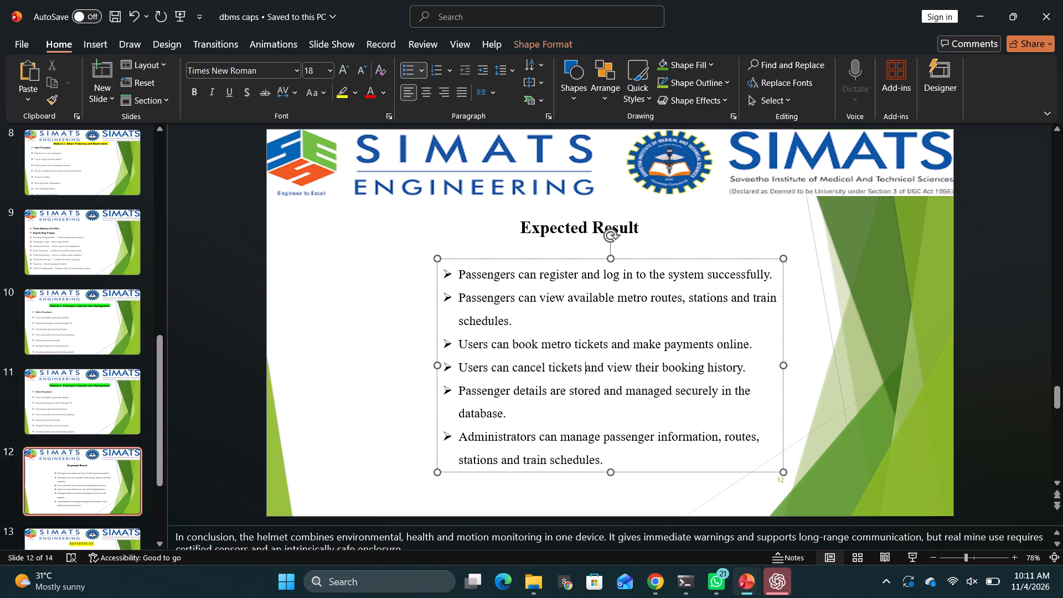
Set the line spacing of the Expected Result bullets to 1.5.
left_click(510, 66)
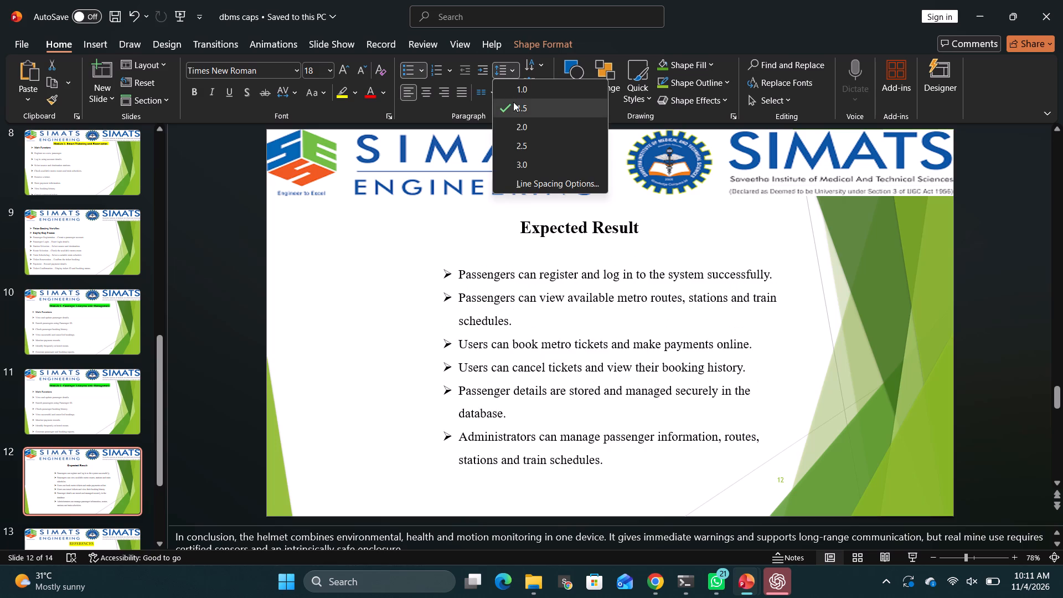
left_click(513, 102)
Widen the Expected Result bullet text box on both sides so each bullet fits on one line, and shift it slightly down and right.
left_click_drag(438, 362, 367, 366)
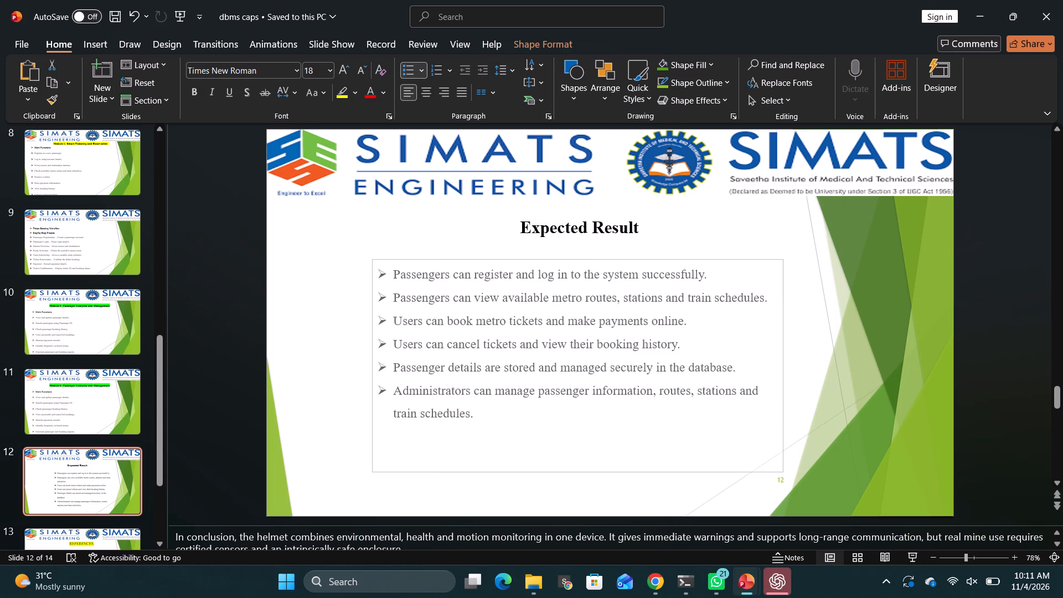
left_click_drag(367, 366, 346, 365)
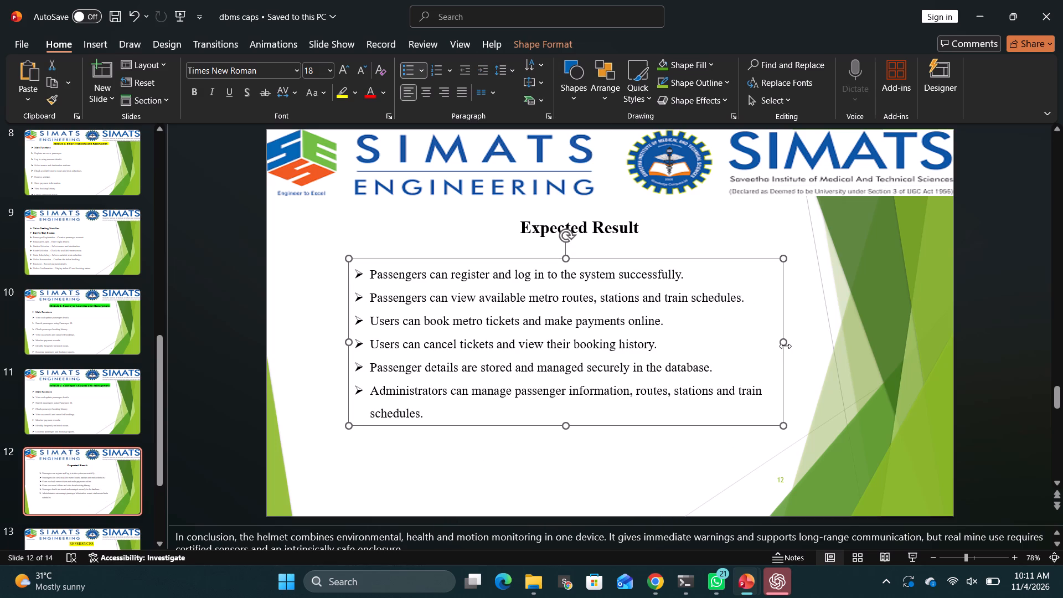
left_click_drag(785, 346, 835, 354)
left_click_drag(639, 402, 647, 408)
left_click(689, 256)
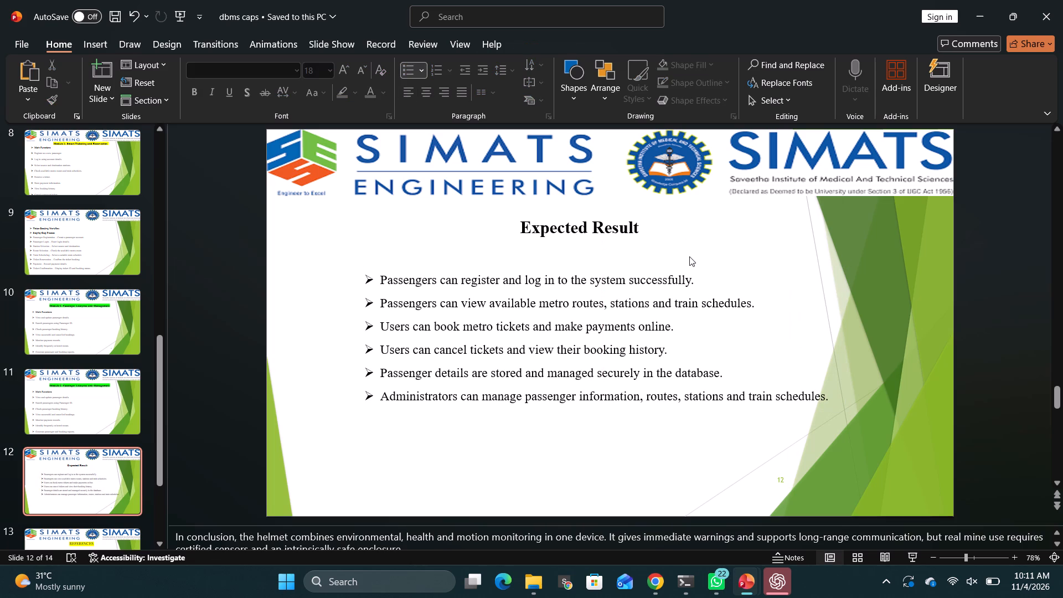
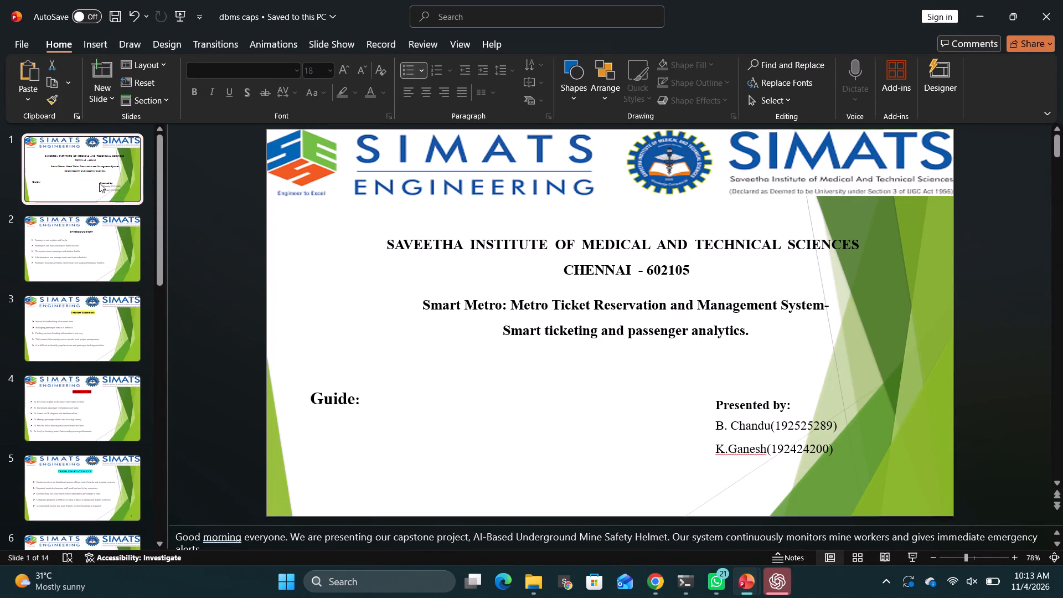
Advance from the title slide to the Introduction slide to review its content.
key("Down")
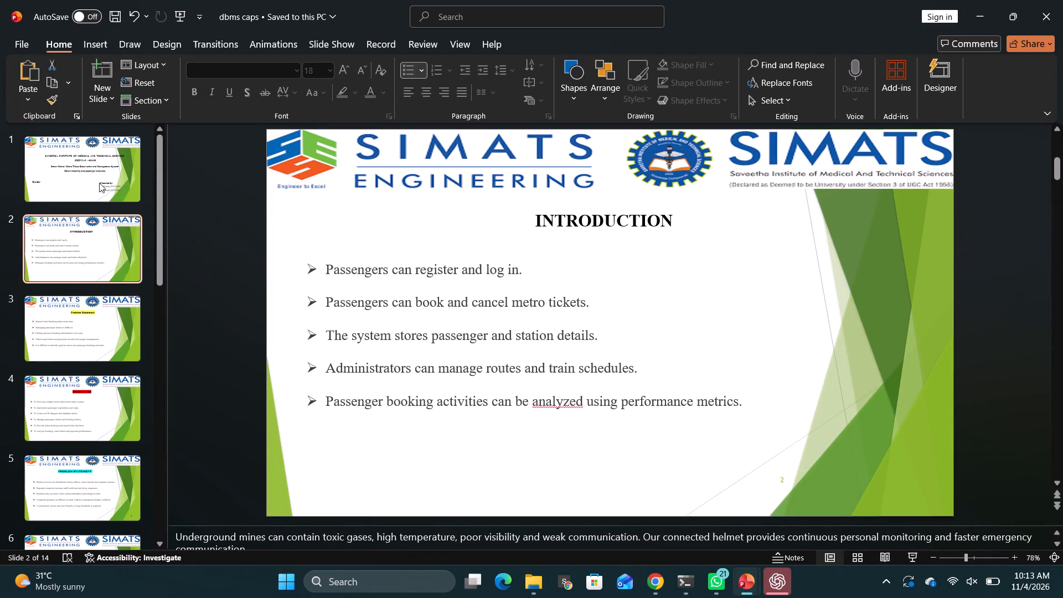
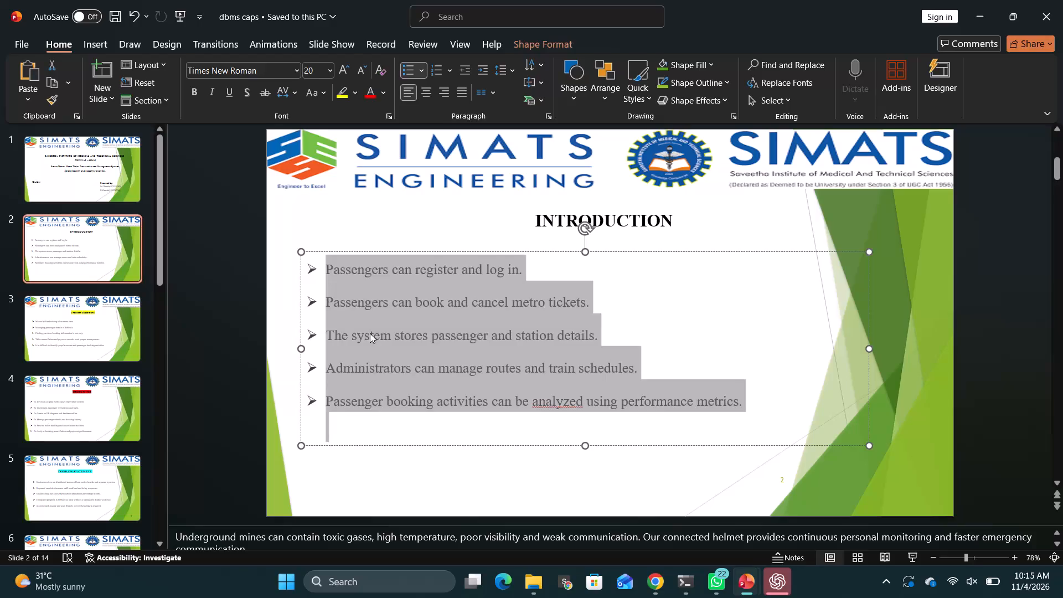
Delete all the bulleted text in the body placeholder of the INTRODUCTION slide.
key("BackSpace")
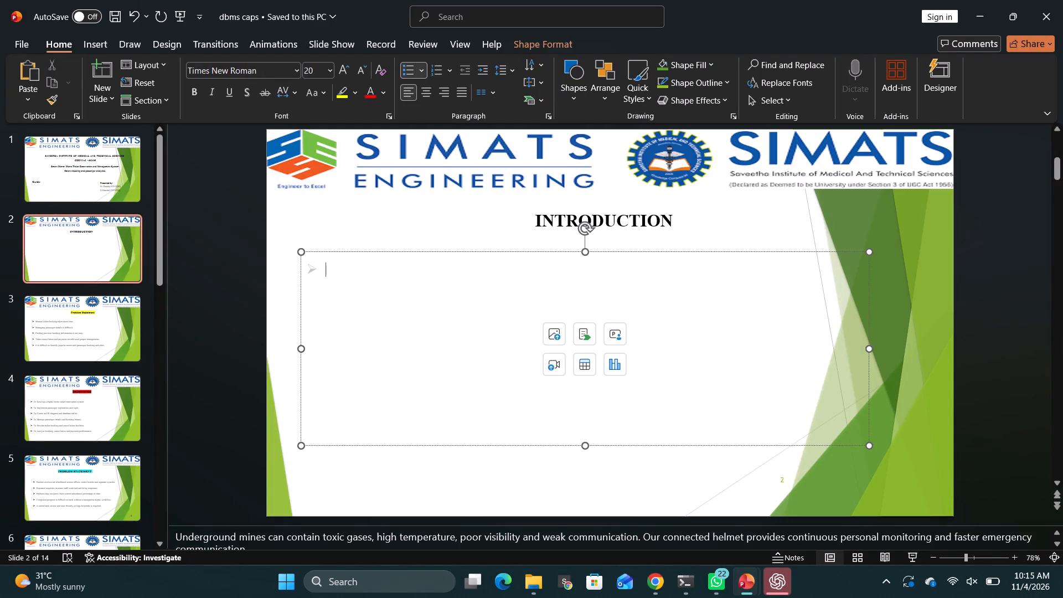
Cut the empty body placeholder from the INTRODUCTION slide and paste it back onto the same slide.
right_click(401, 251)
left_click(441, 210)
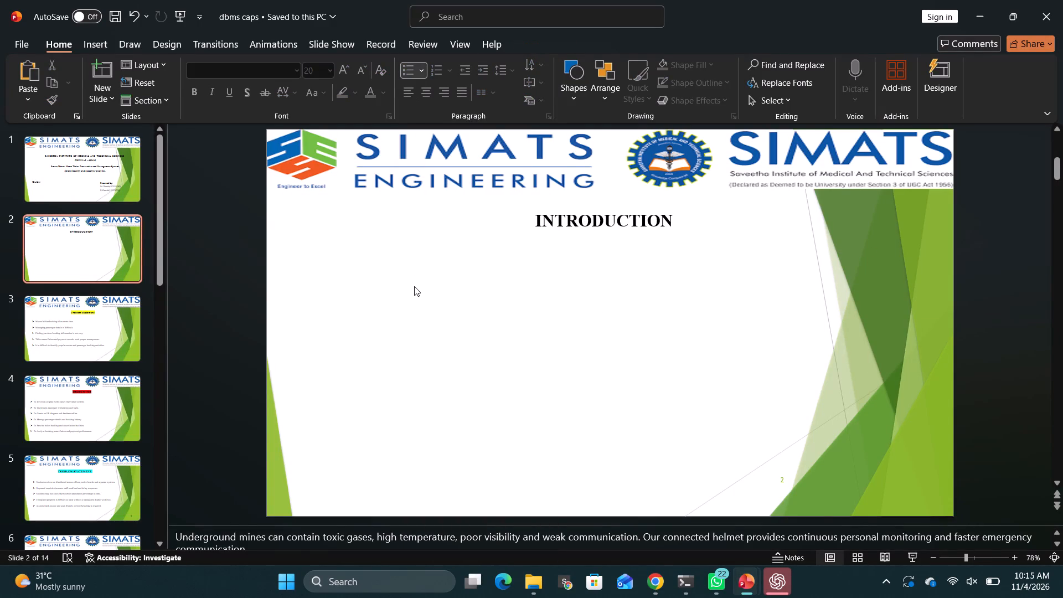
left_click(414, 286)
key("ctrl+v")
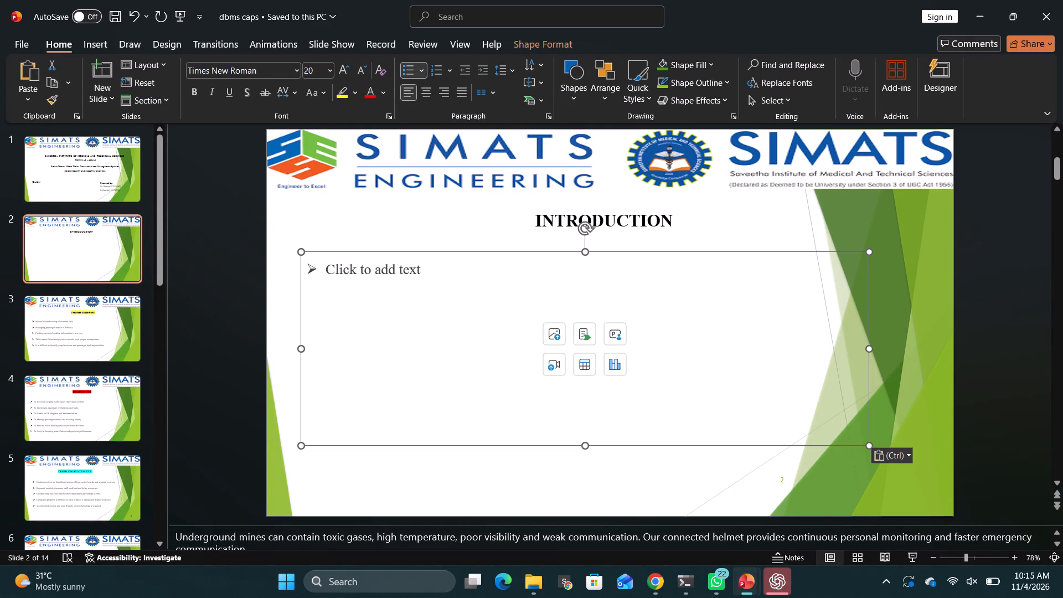
Try to cut the pasted empty body placeholder below the INTRODUCTION title.
left_click(443, 251)
right_click(443, 251)
left_click(473, 219)
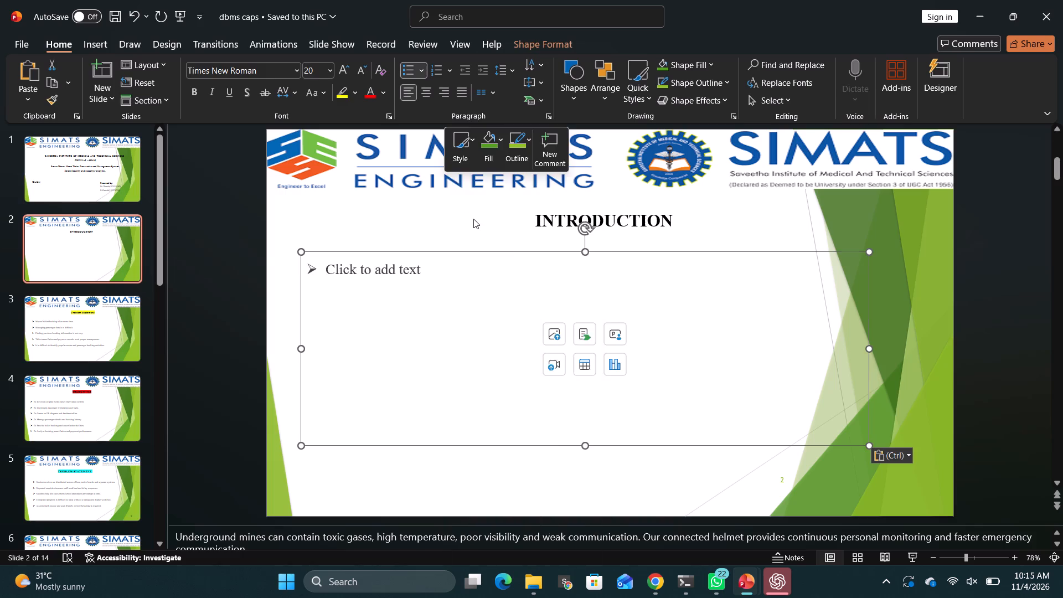
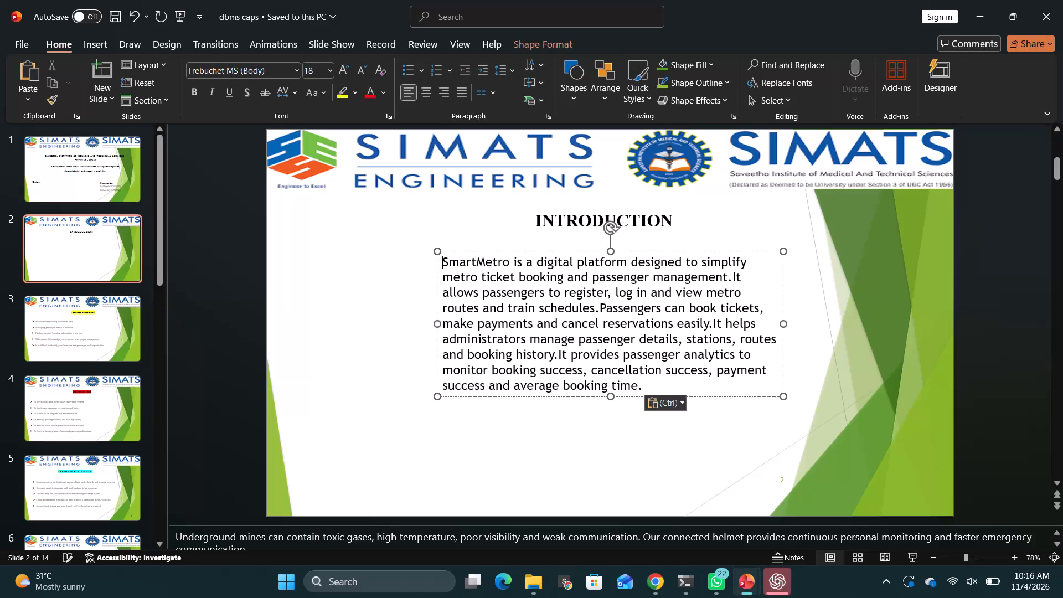
Format the pasted SmartMetro paragraph on the INTRODUCTION slide in Times New Roman with wider line spacing and arrow bullets.
left_click(507, 288)
key("ctrl+a")
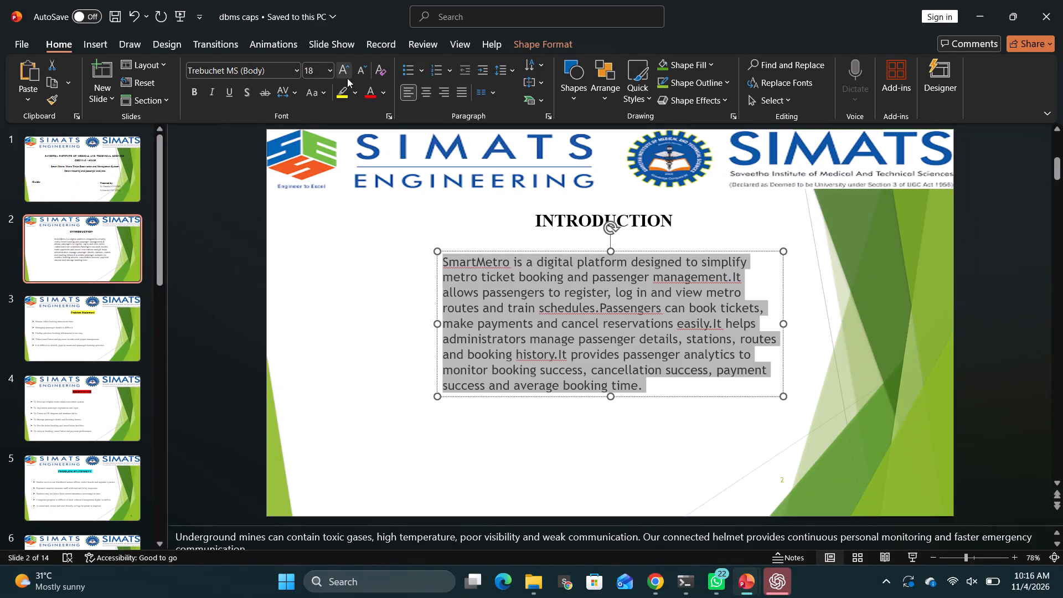
left_click(285, 67)
type("ti")
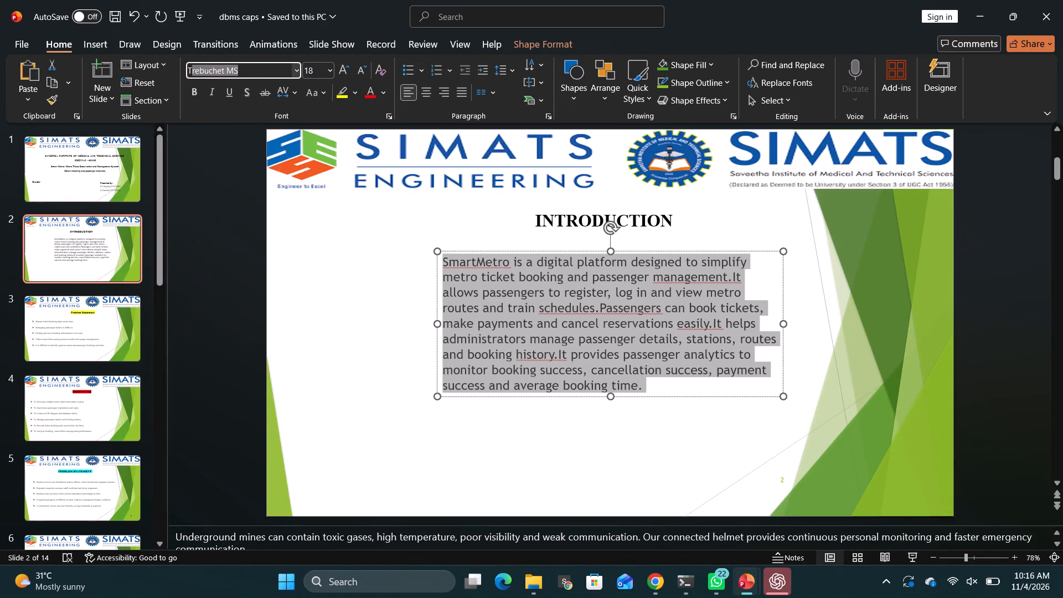
key("Return")
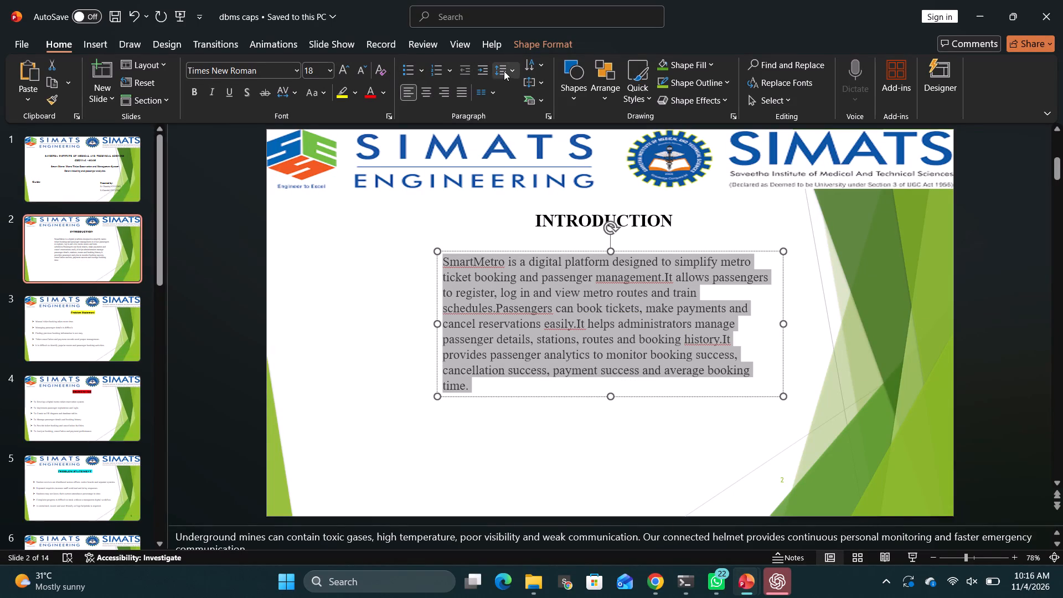
left_click(505, 71)
left_click(513, 105)
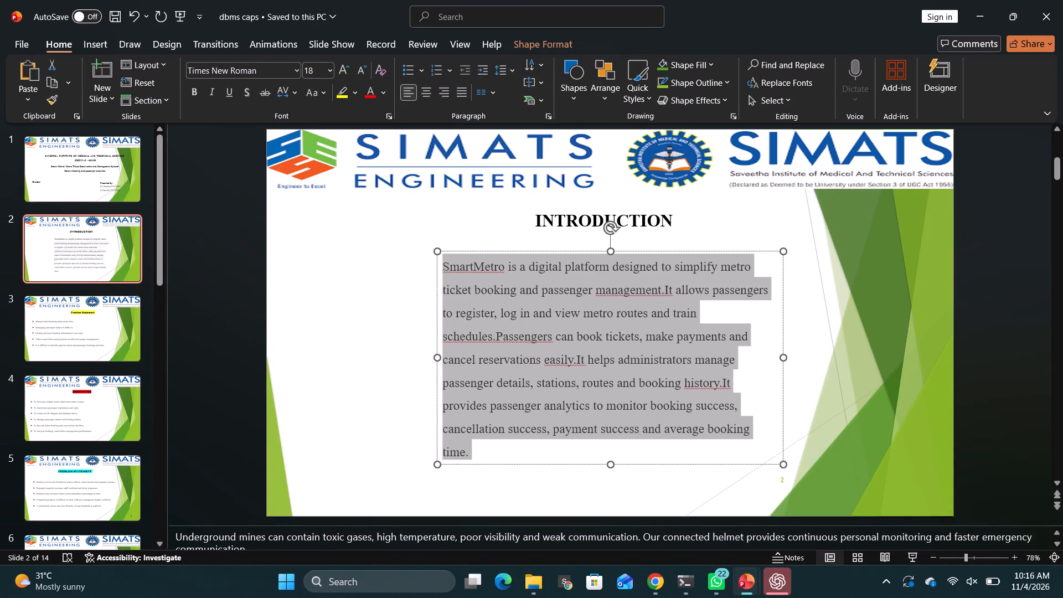
left_click(423, 76)
left_click(438, 221)
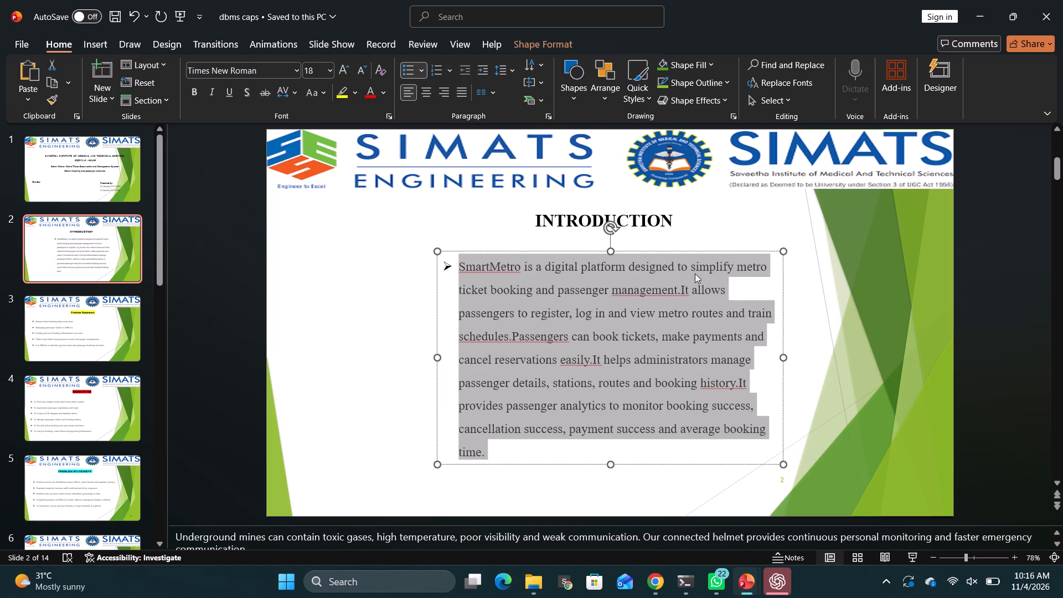
Split the SmartMetro paragraph into five separate bullets, one for each sentence.
left_click(680, 290)
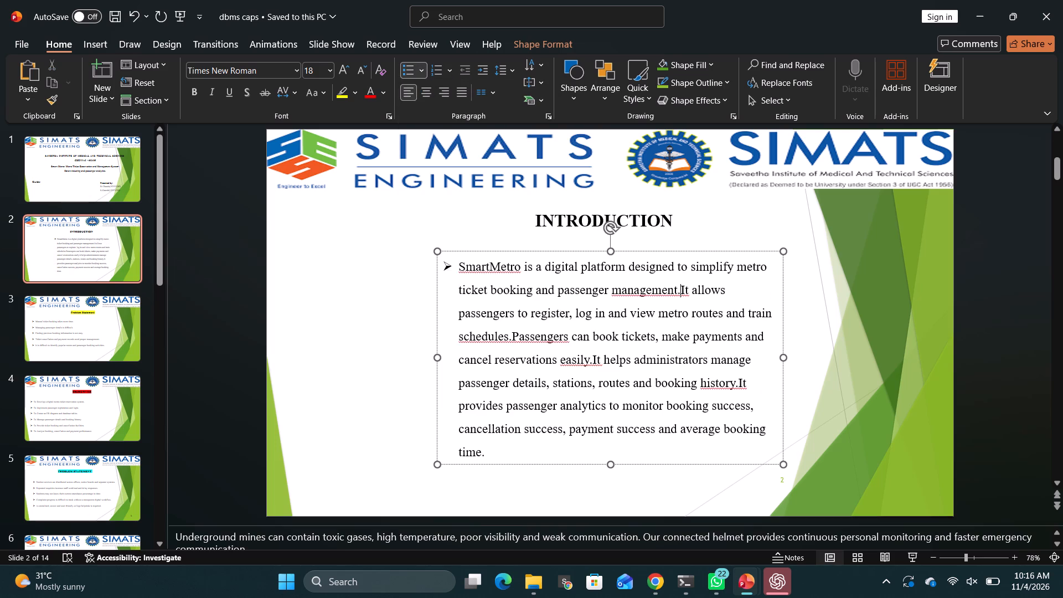
key("Return")
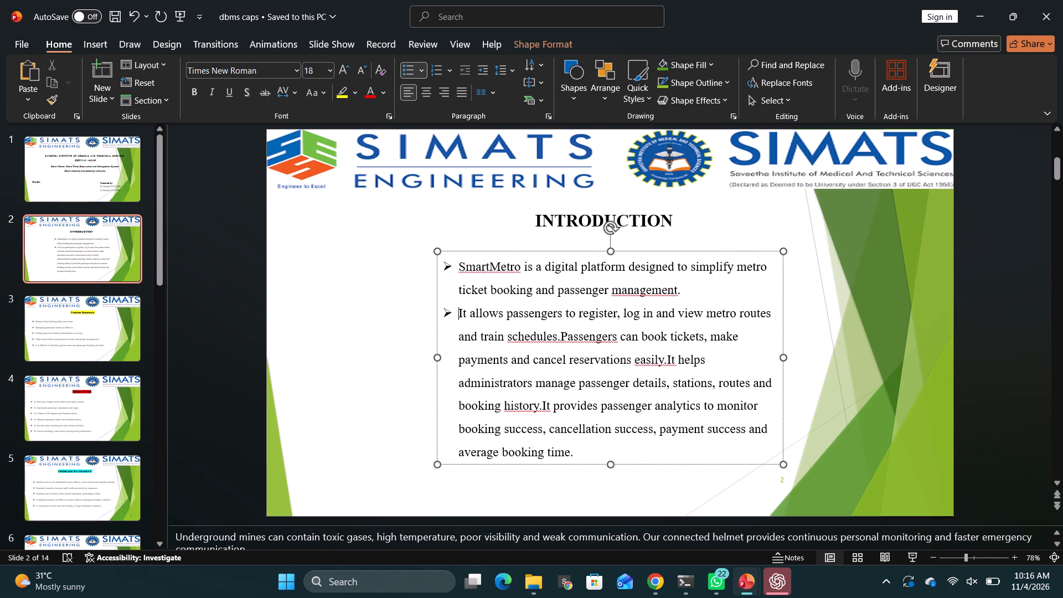
left_click(560, 337)
key("Return")
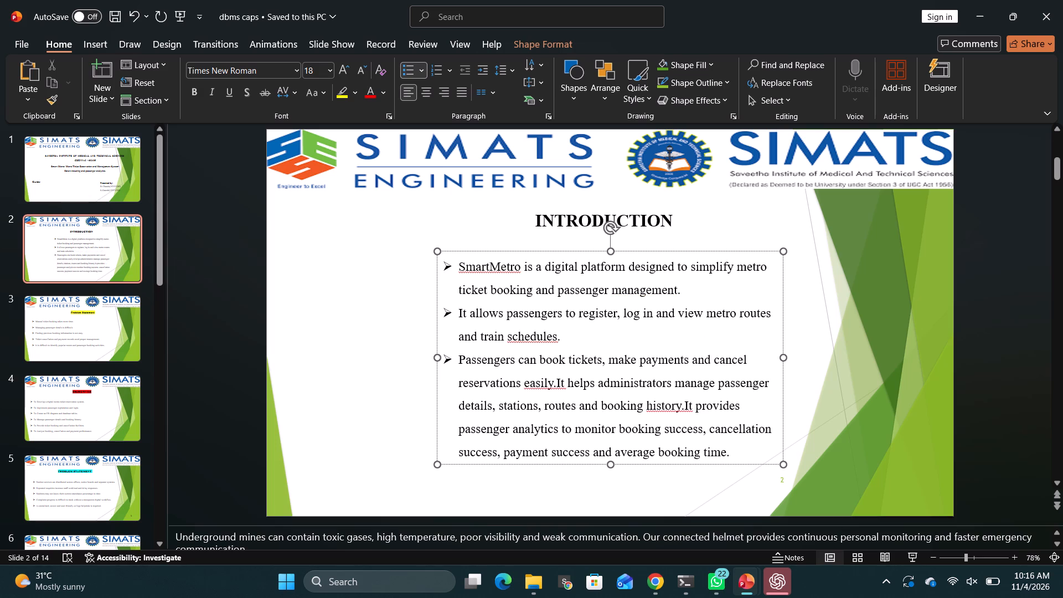
left_click(555, 382)
key("Return")
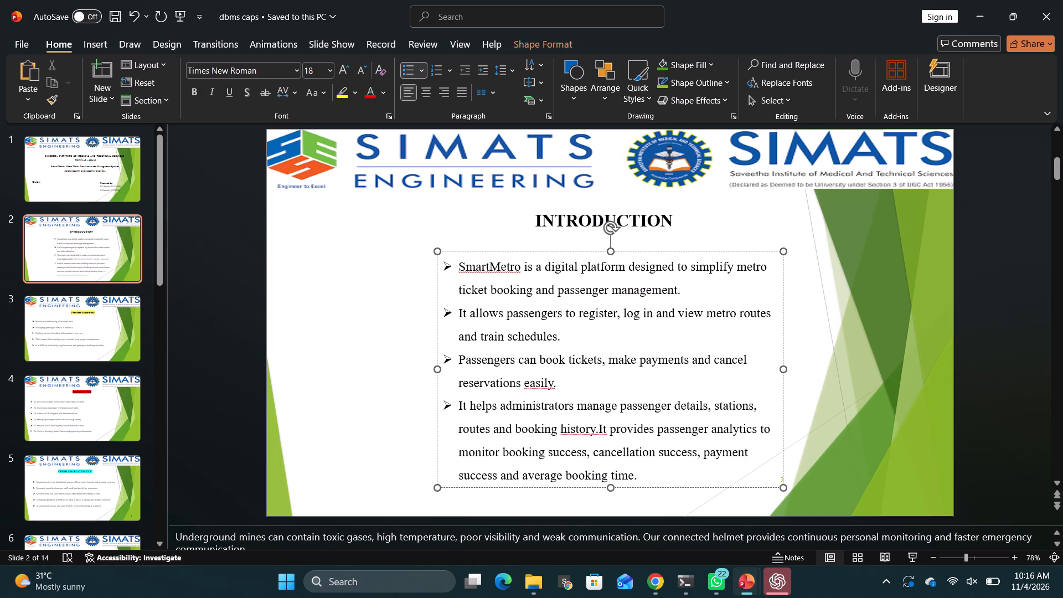
left_click(598, 429)
key("Return")
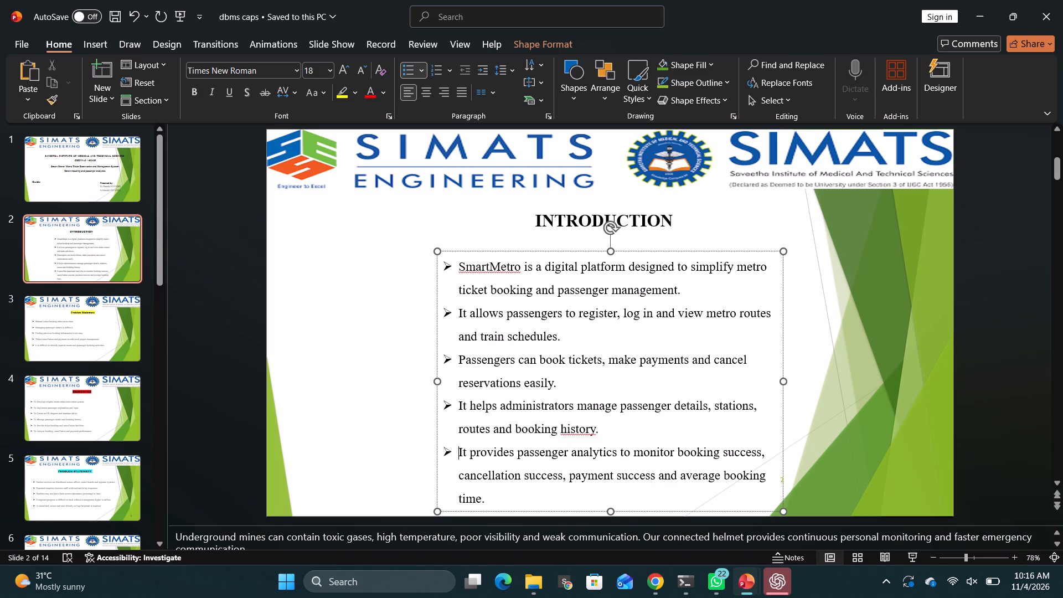
Widen the bulleted text box on both sides and reposition it centrally below the INTRODUCTION title.
left_click_drag(782, 383, 850, 381)
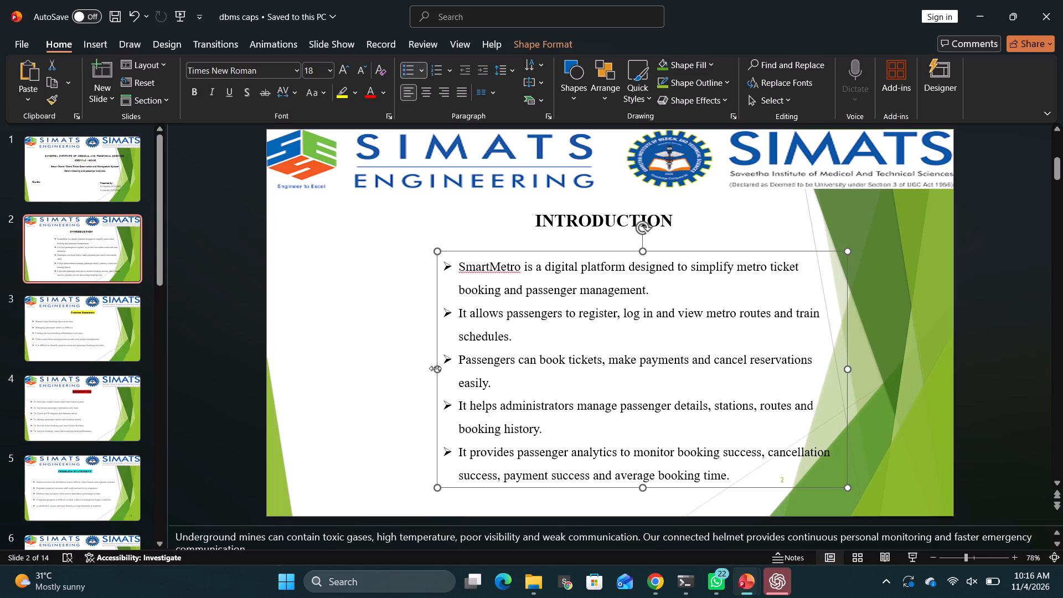
left_click_drag(435, 368, 386, 362)
left_click_drag(383, 318, 359, 307)
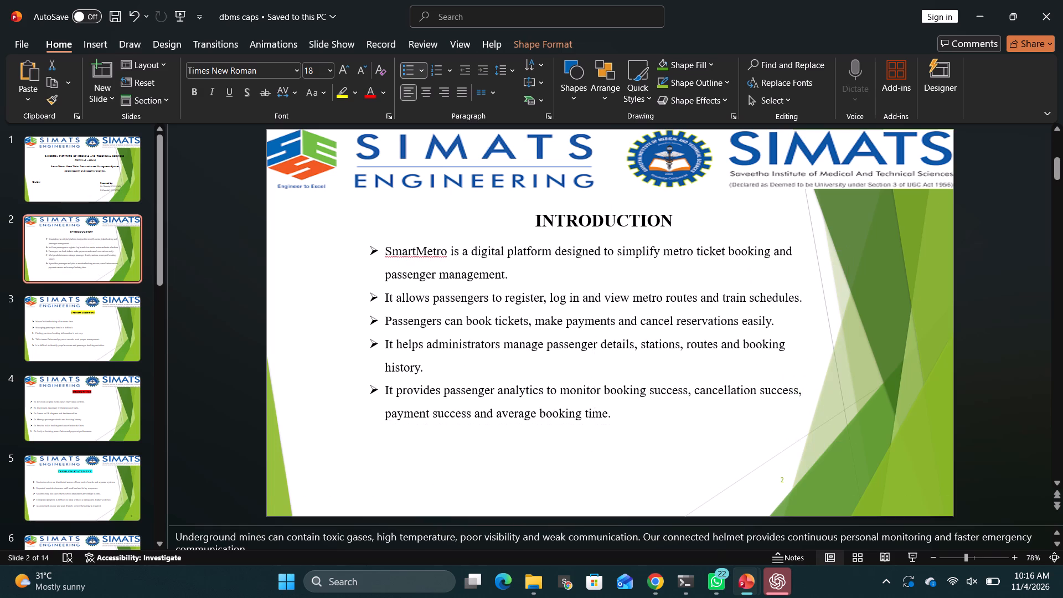
left_click_drag(359, 307, 350, 319)
left_click(322, 289)
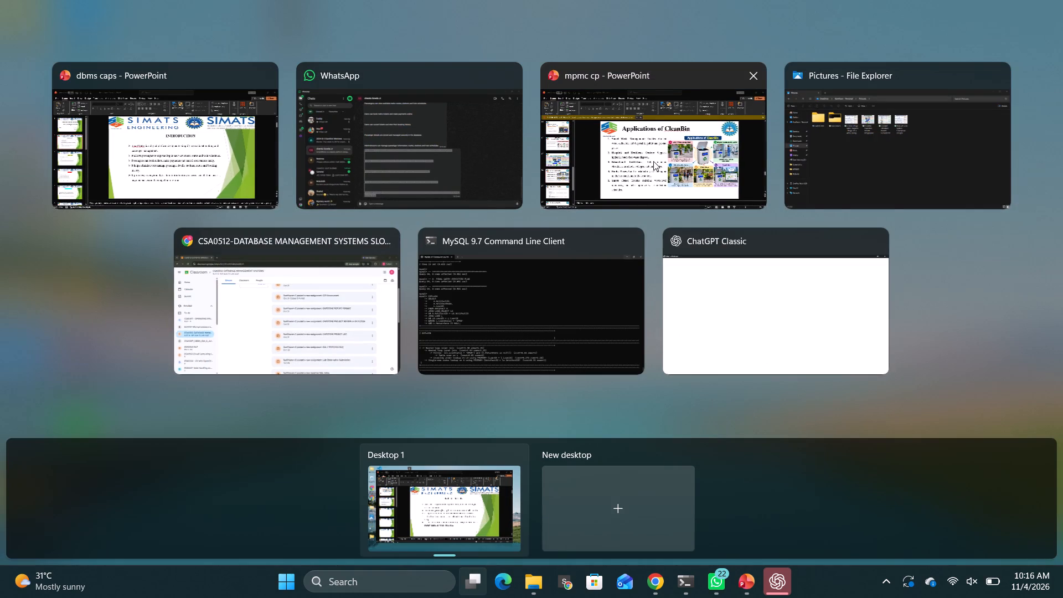
Switch to the mpmc cp presentation, view its title slide, and close that presentation.
left_click(653, 161)
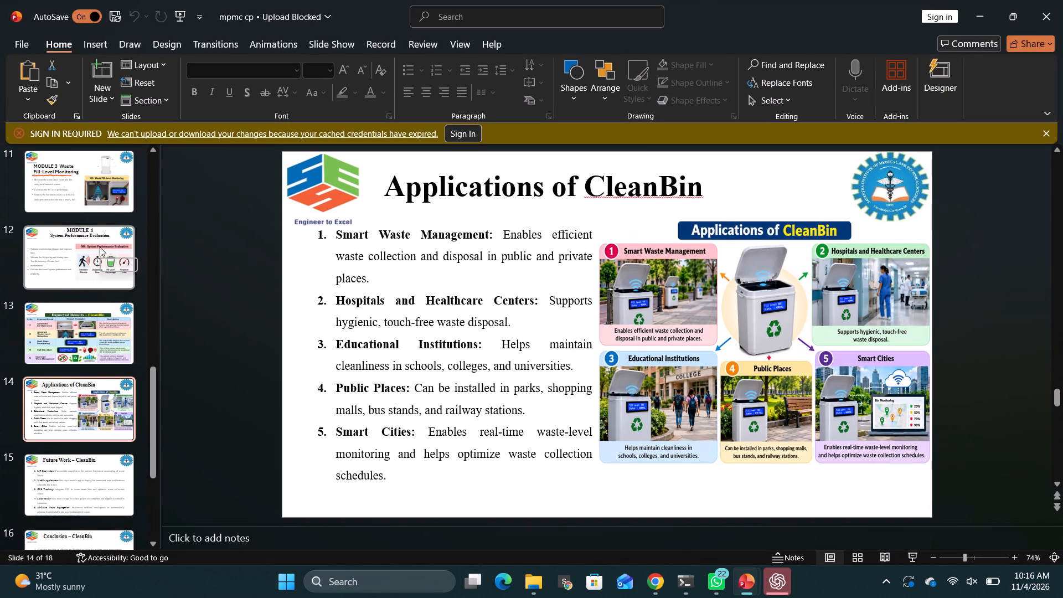
scroll(100, 247, "up", 12)
left_click(96, 195)
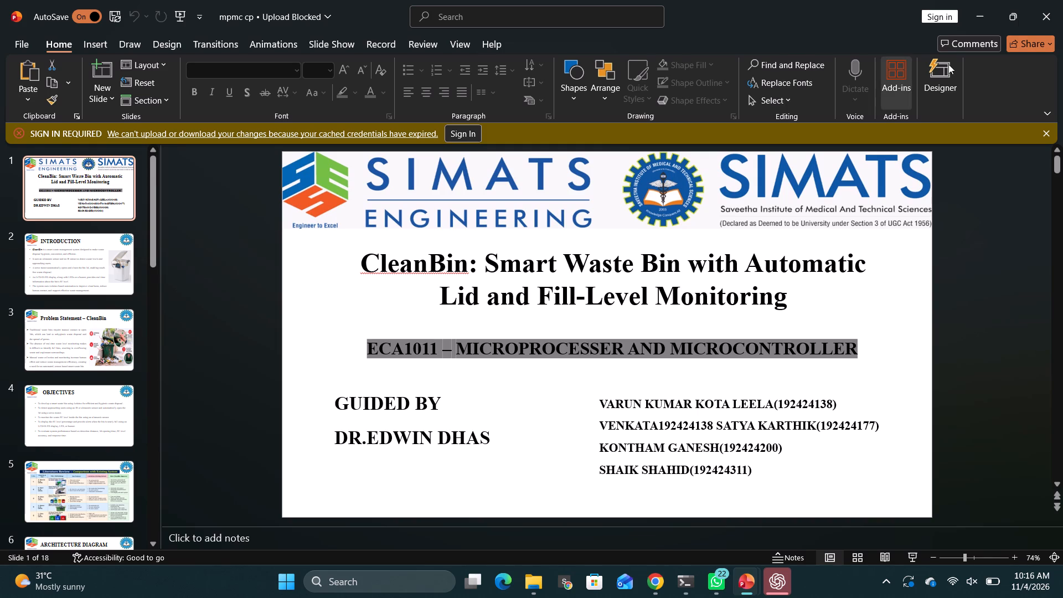
left_click(1049, 13)
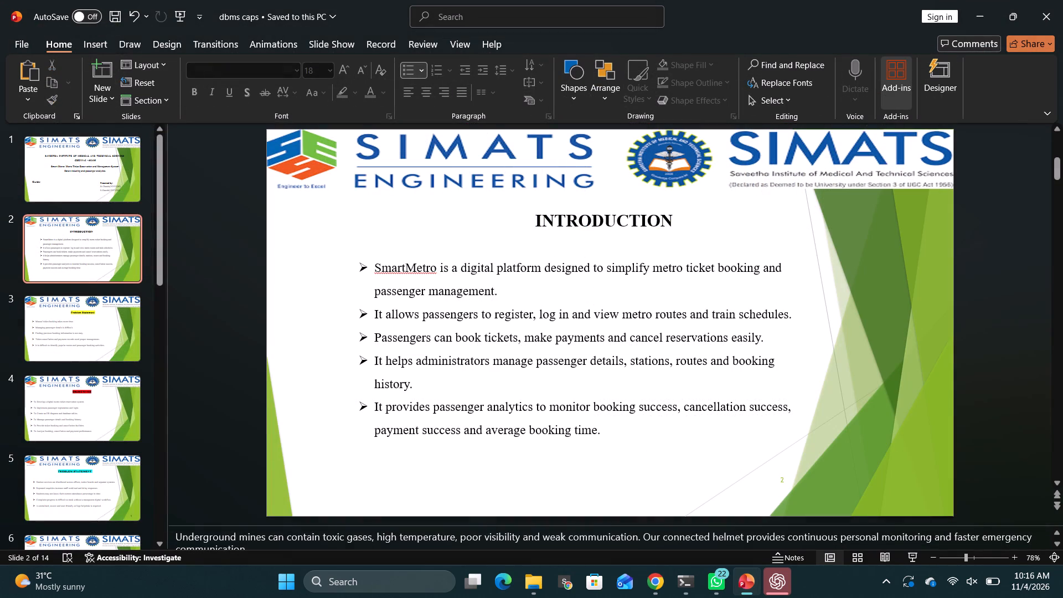
Ignore all spelling flags for the word SmartMetro in the INTRODUCTION text.
right_click(405, 274)
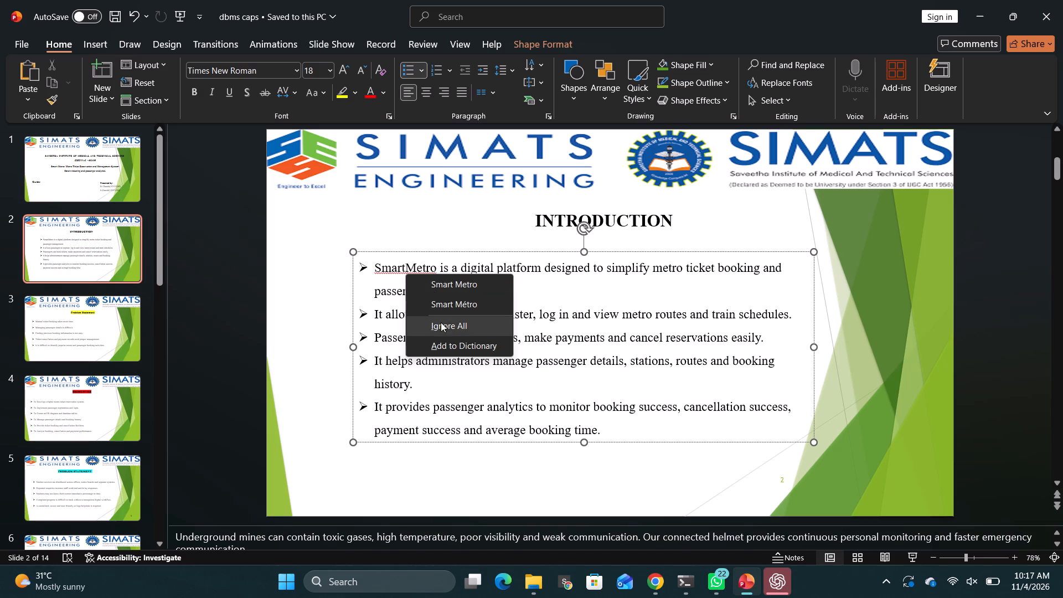
left_click(441, 322)
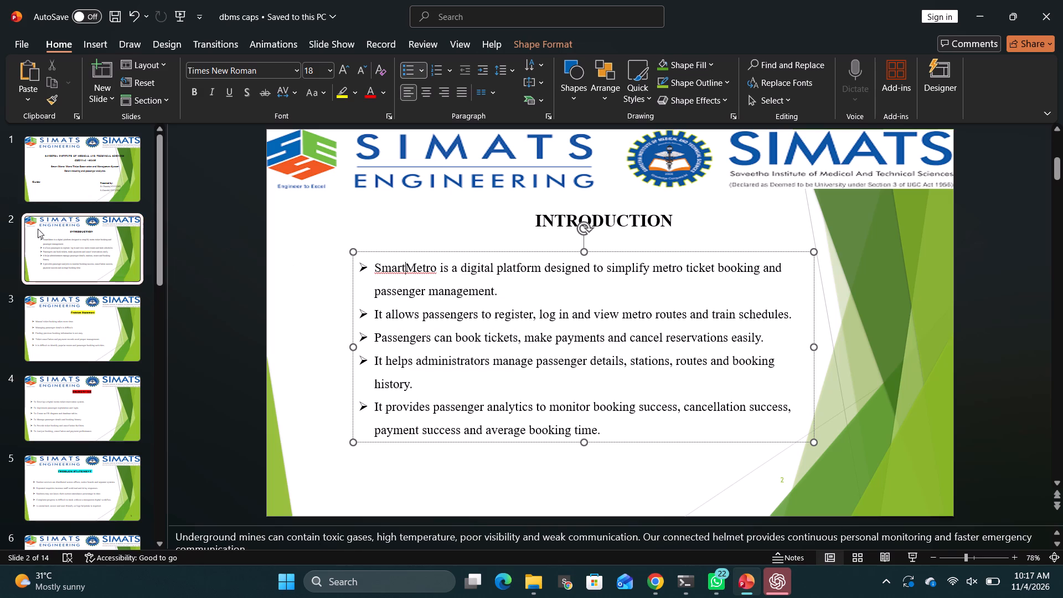
left_click(47, 262)
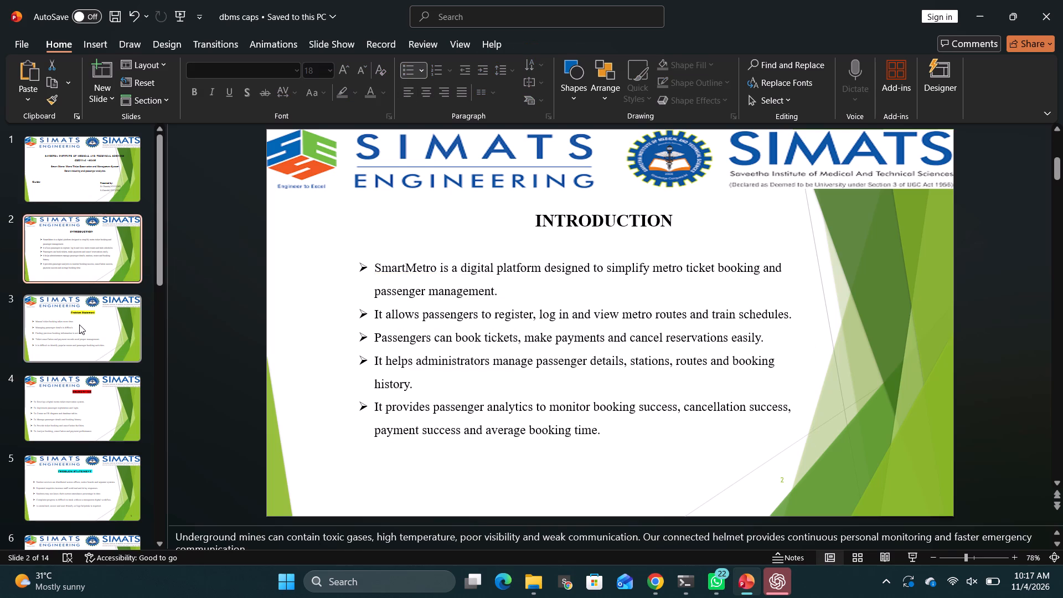
Review the Problem Statement and OBJECTIVES slides and cut the second PROBLEM STATEMENT slide, about student services, from the deck.
left_click(79, 324)
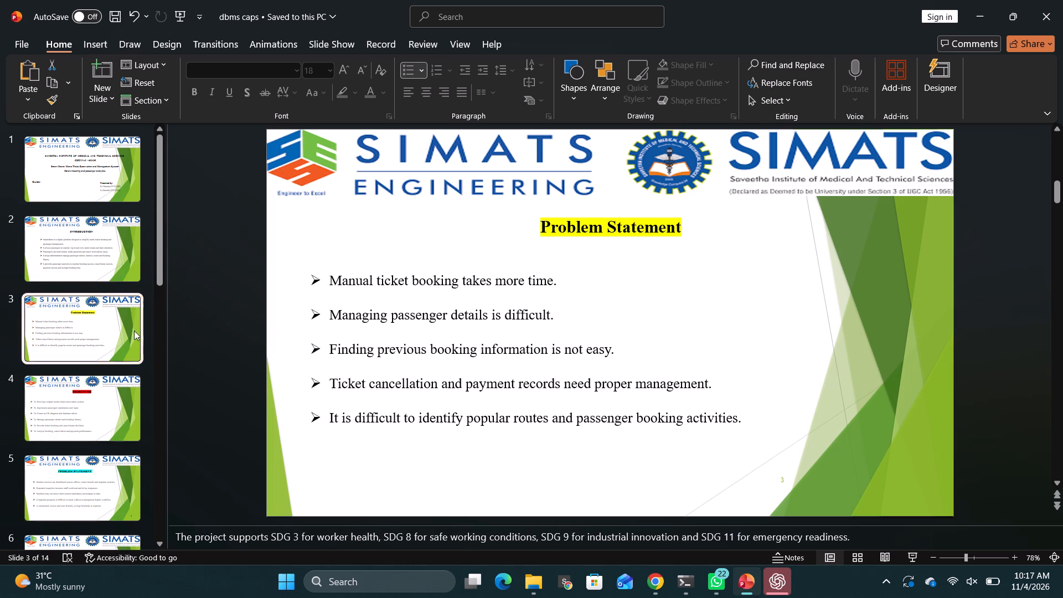
key("Down")
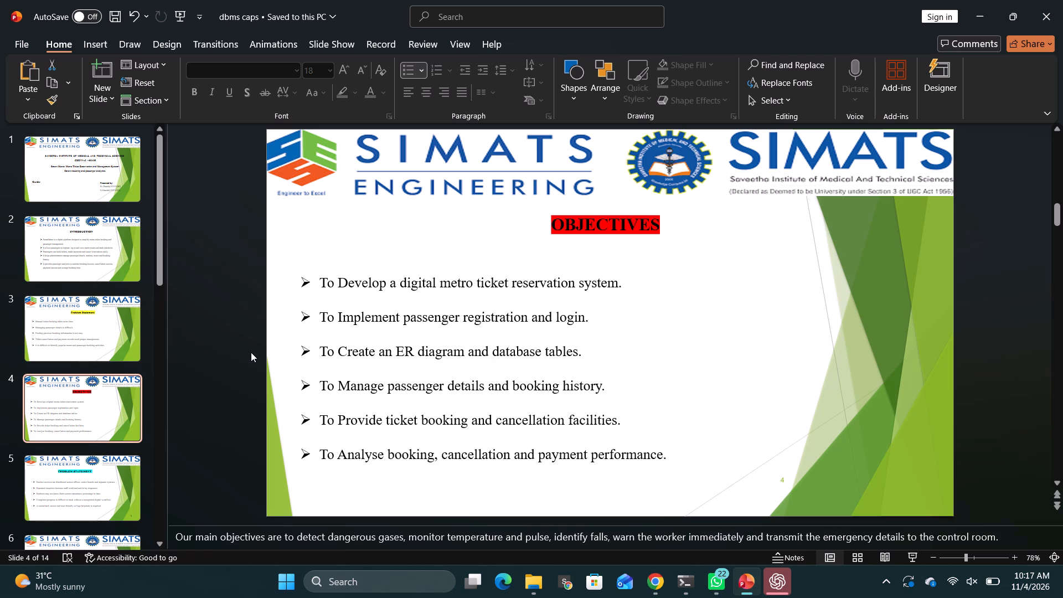
key("Down")
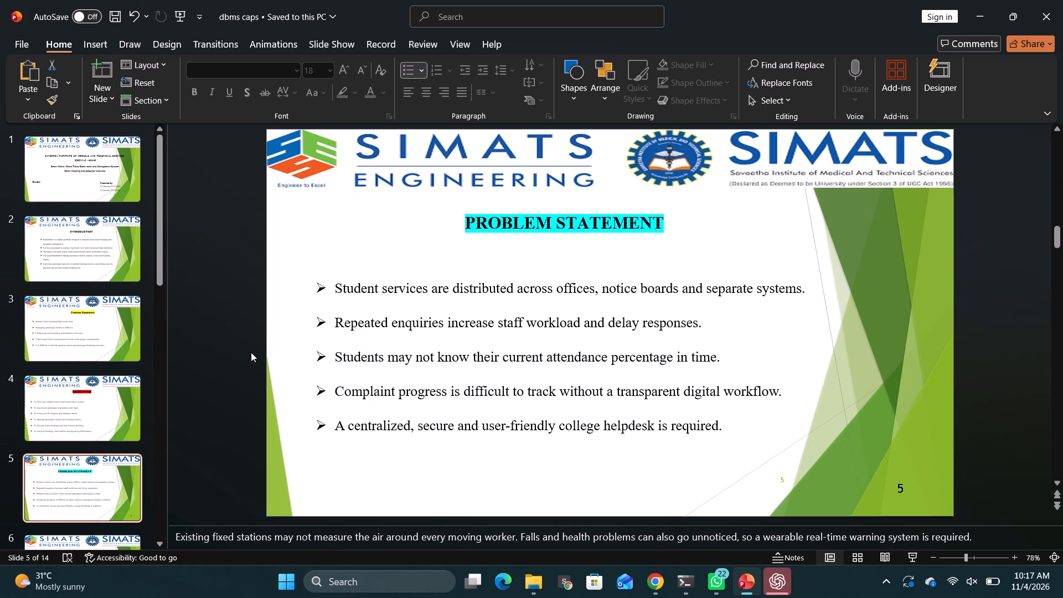
left_click(107, 246)
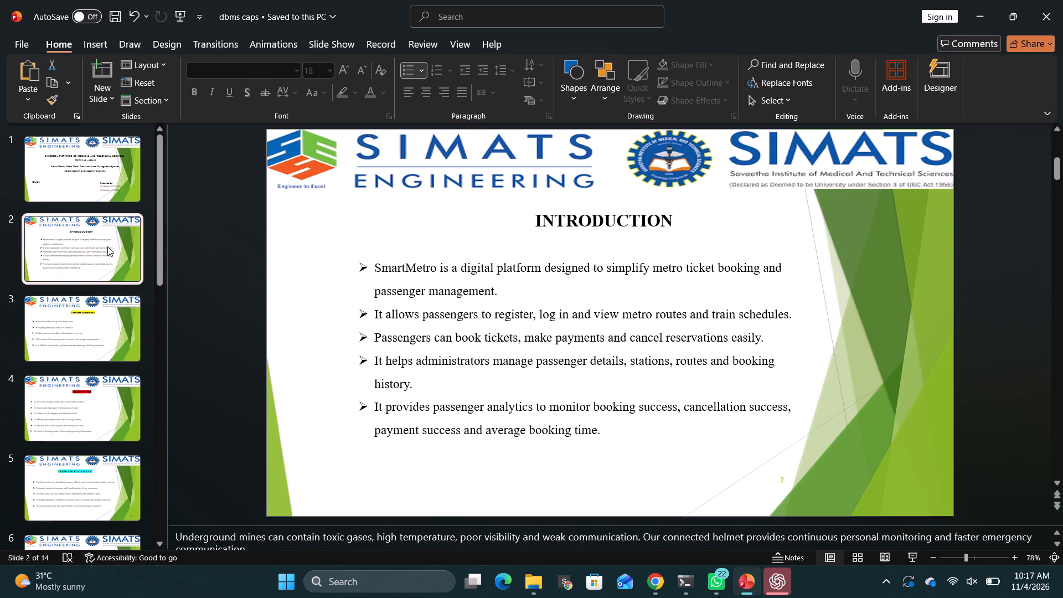
key("Down")
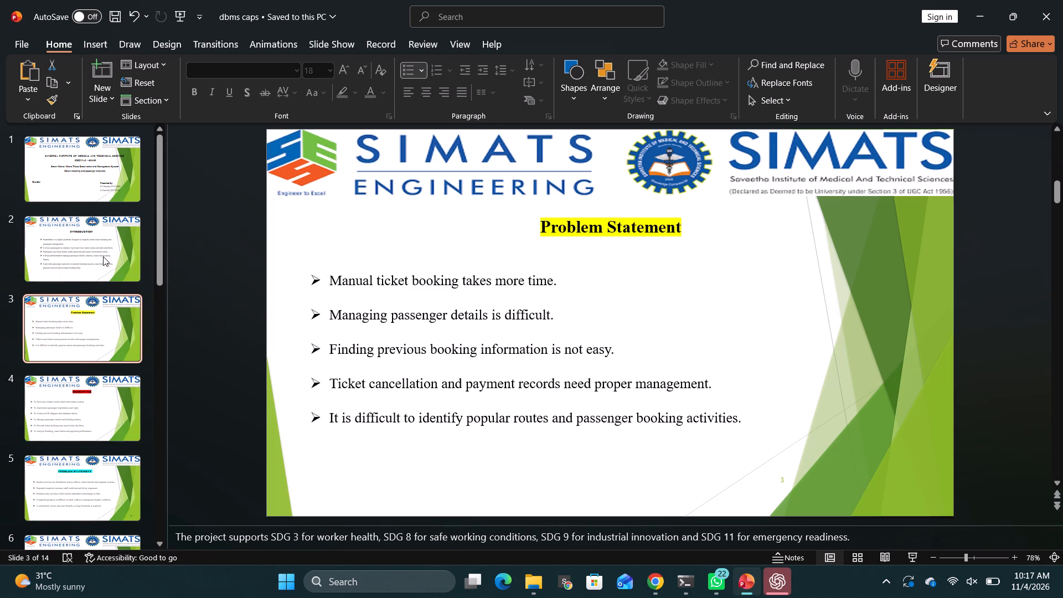
left_click(85, 491)
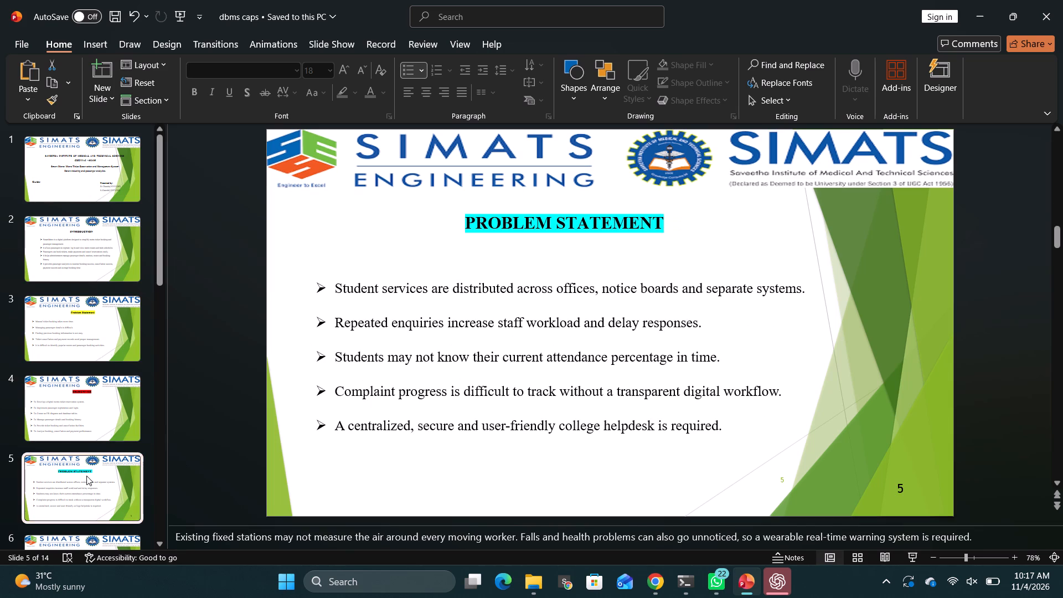
right_click(86, 476)
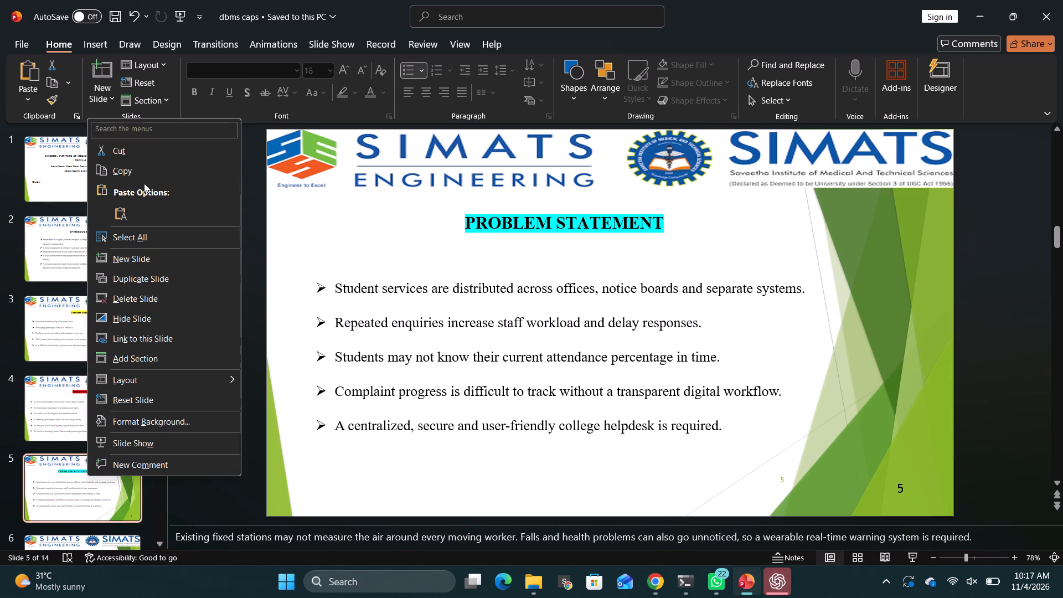
left_click(149, 154)
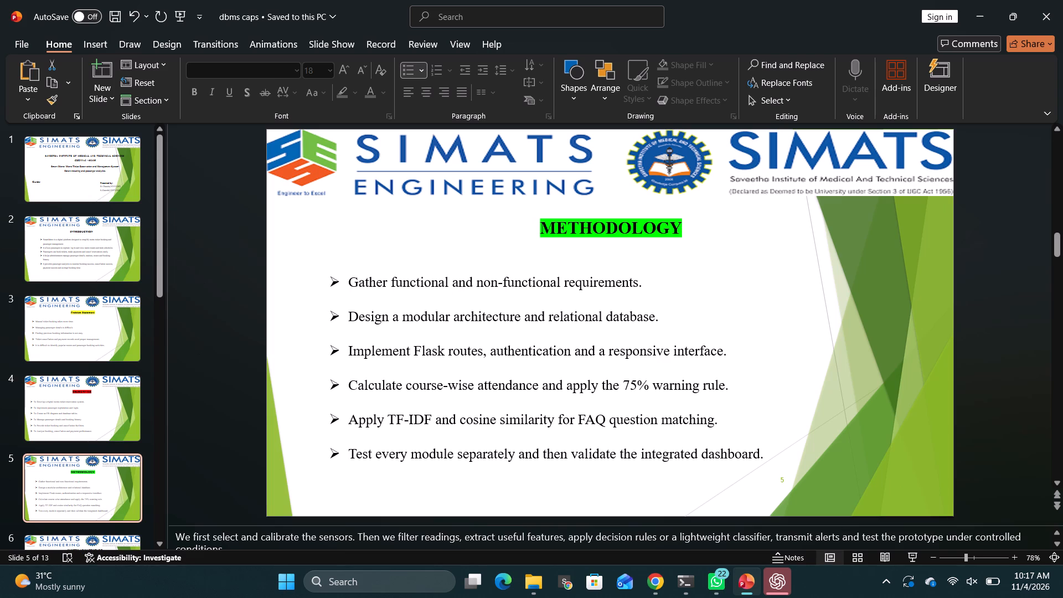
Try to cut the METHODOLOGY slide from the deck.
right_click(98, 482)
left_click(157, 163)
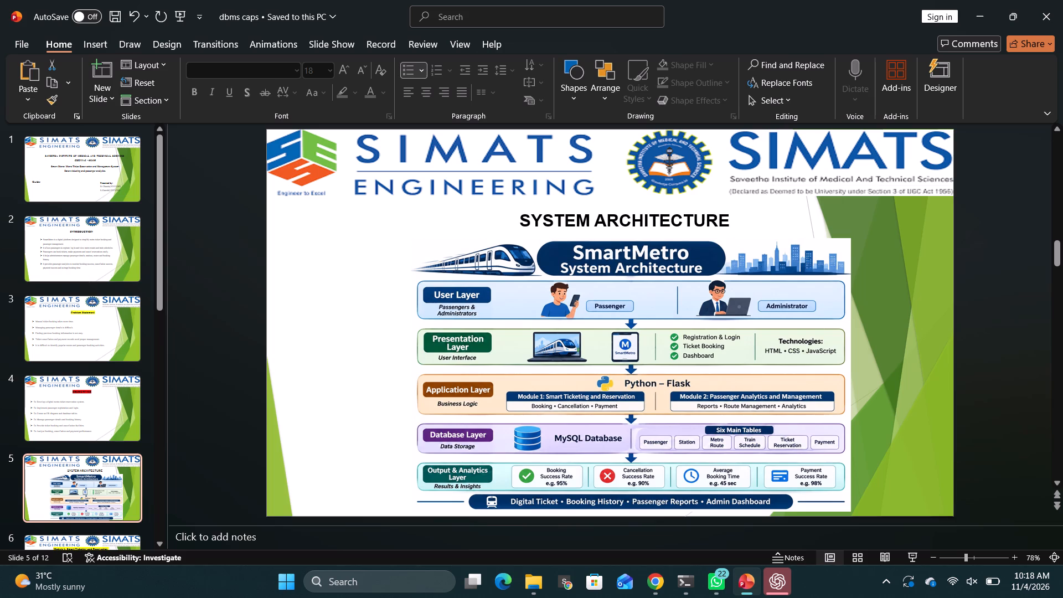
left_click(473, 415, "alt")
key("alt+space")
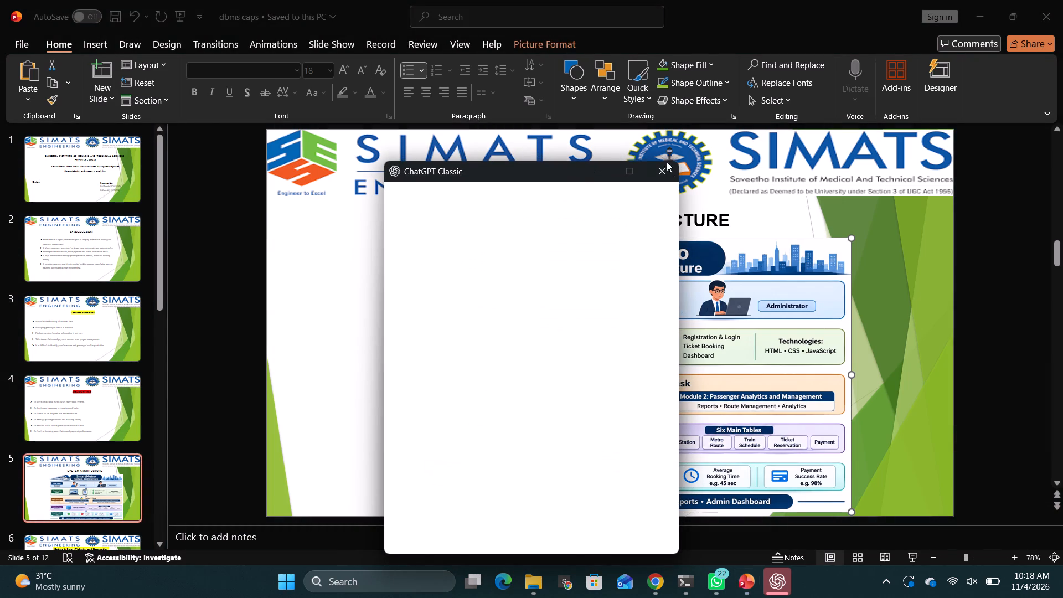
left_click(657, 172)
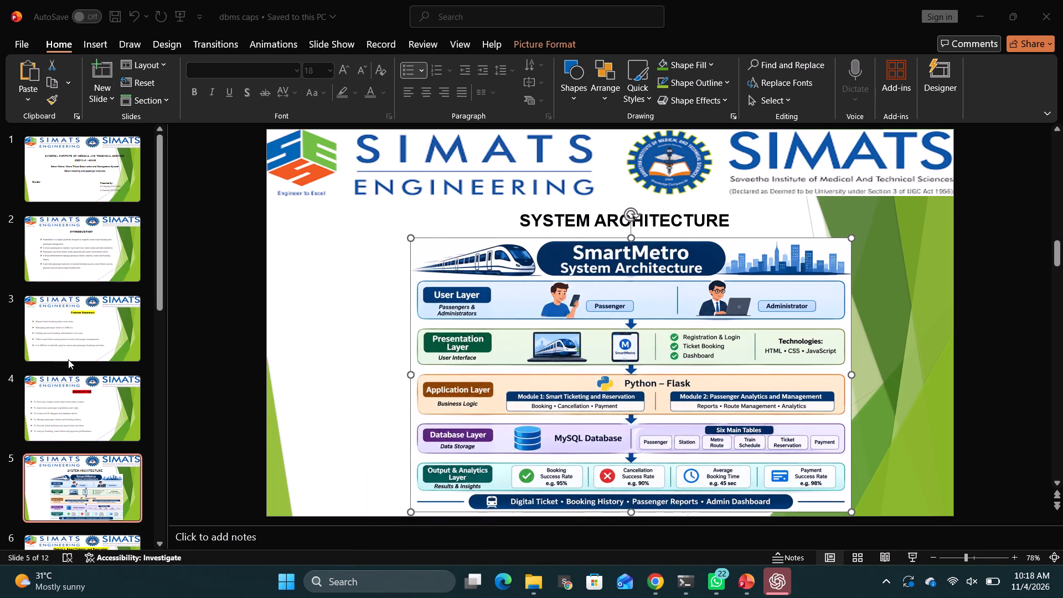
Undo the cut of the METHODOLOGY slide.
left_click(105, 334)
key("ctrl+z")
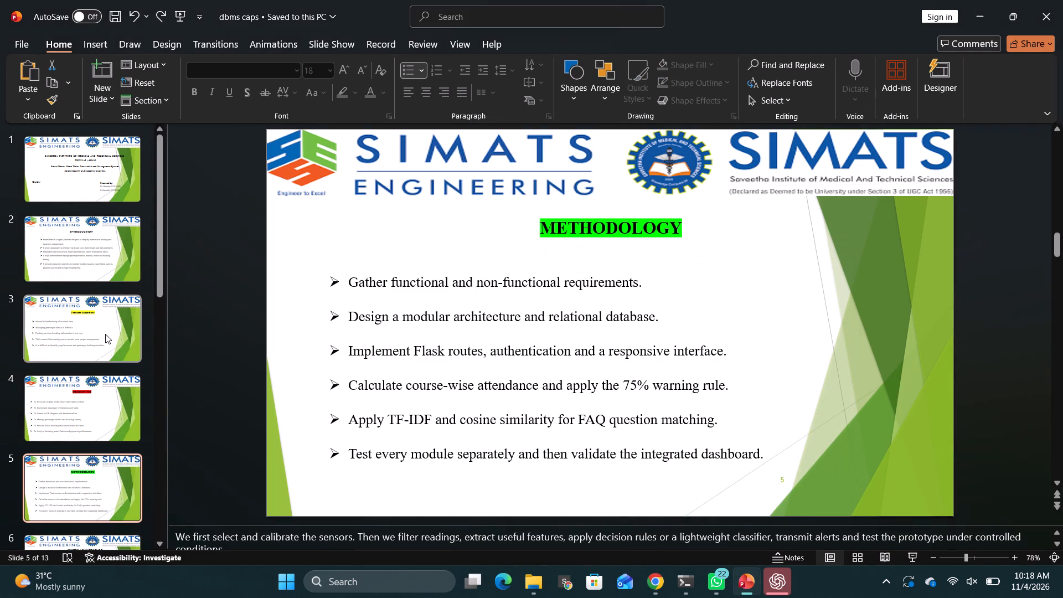
Cut the text box with the six bullets from the METHODOLOGY slide, keeping the title.
left_click(353, 282)
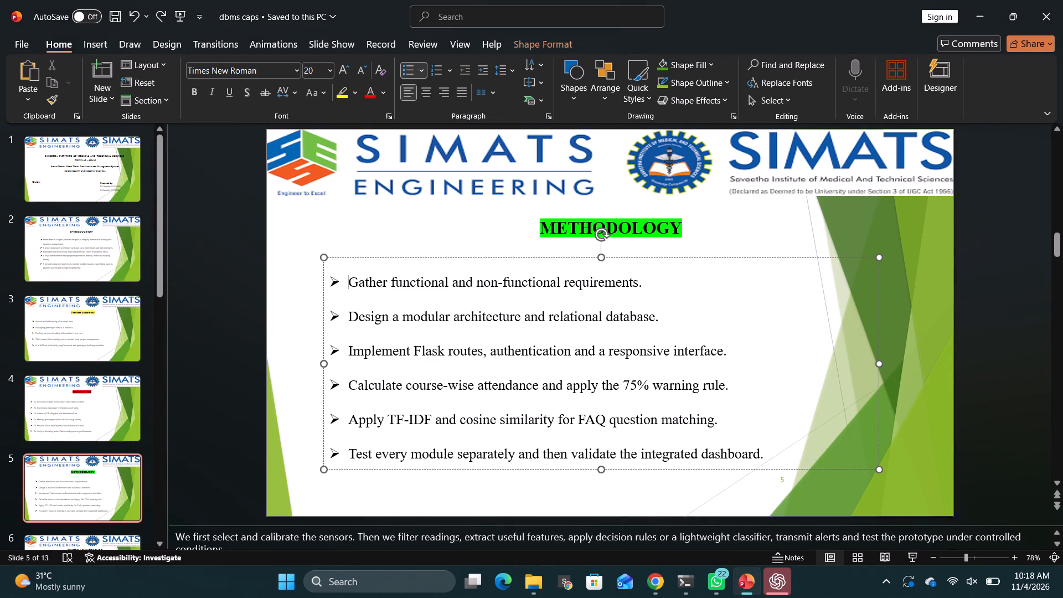
left_click(540, 417, "ctrl")
key("ctrl+a")
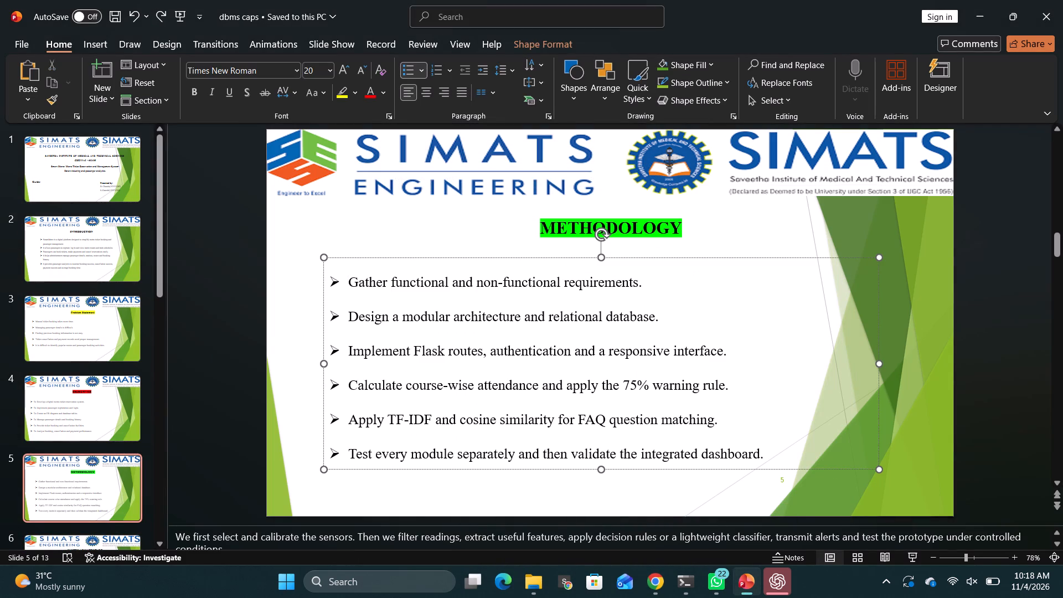
left_click(492, 470)
right_click(492, 470)
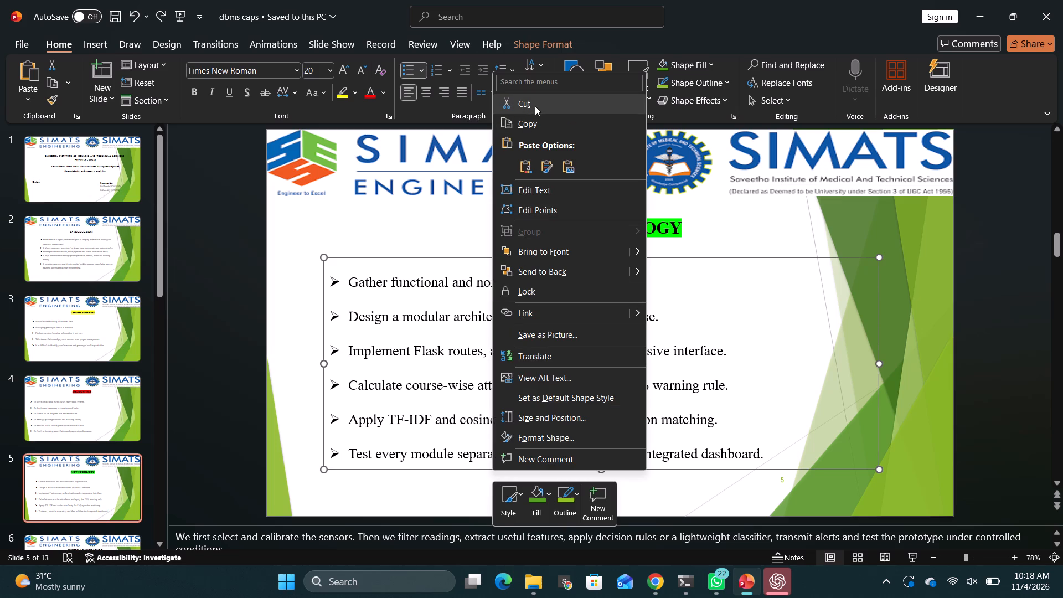
left_click(535, 106)
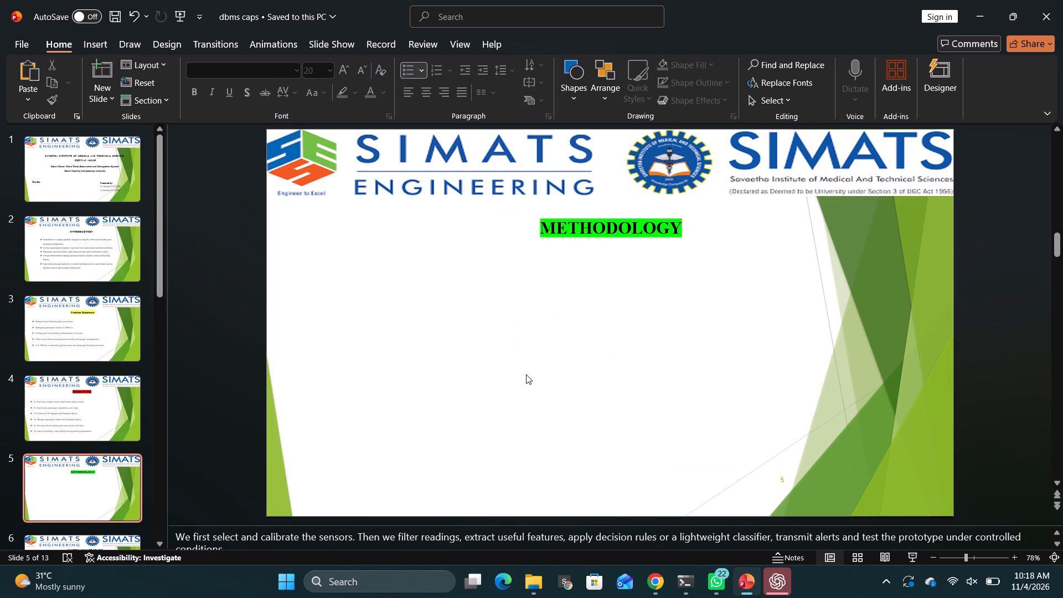
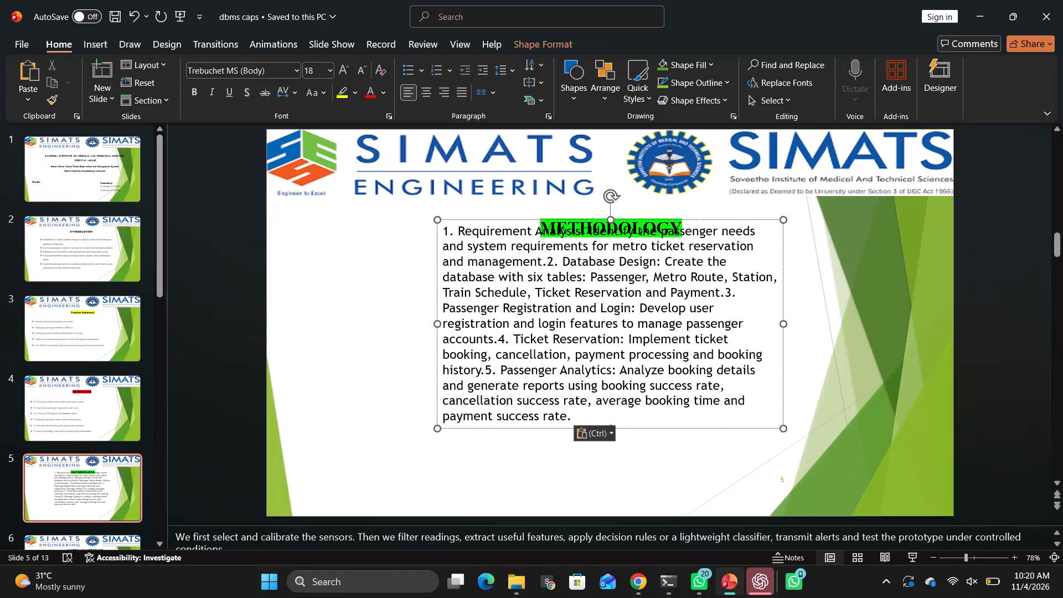
Move the pasted methodology text box down so it sits just below the METHODOLOGY title.
left_click_drag(469, 427, 443, 445)
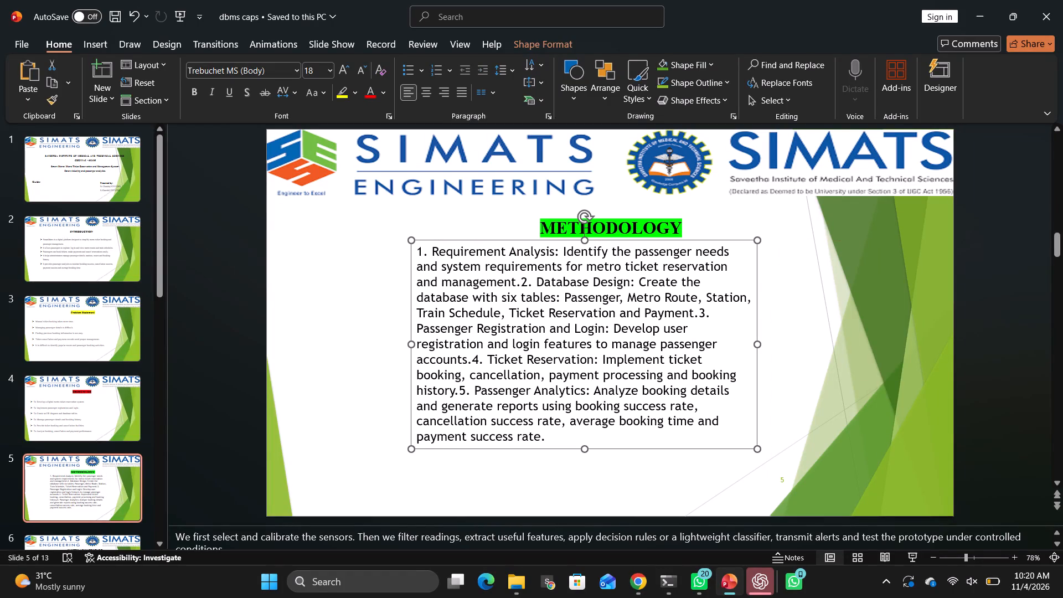
Set all the text in the methodology text box to Times New Roman.
left_click(523, 282)
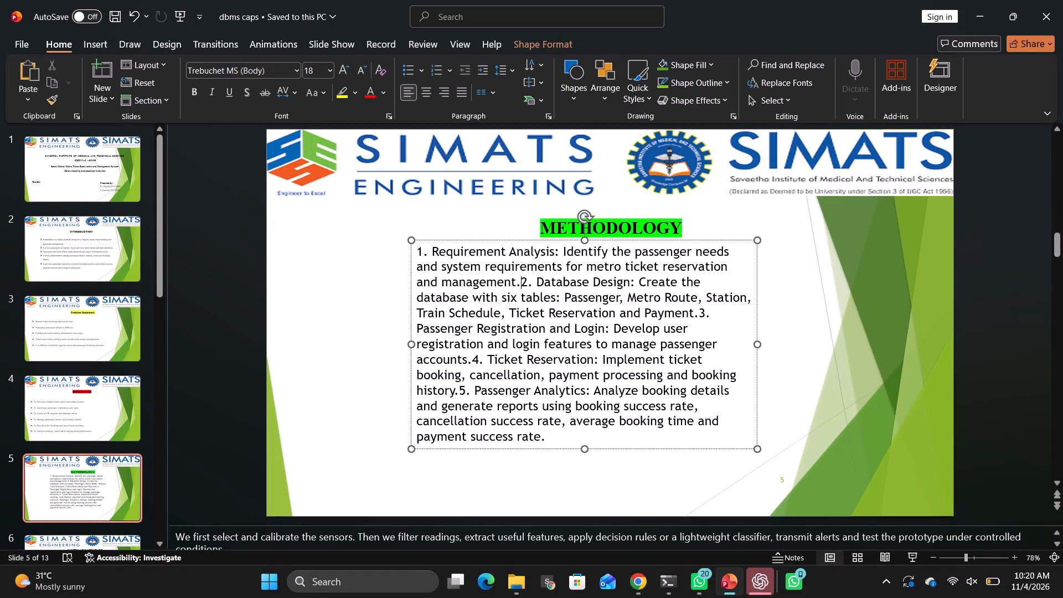
left_click(523, 282)
key("ctrl+a")
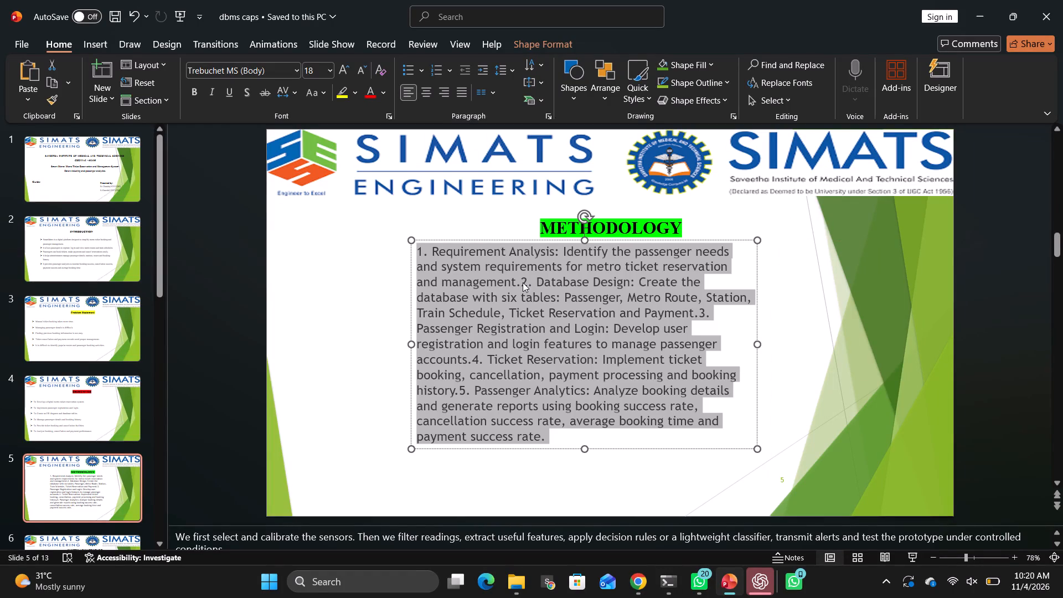
left_click(287, 70)
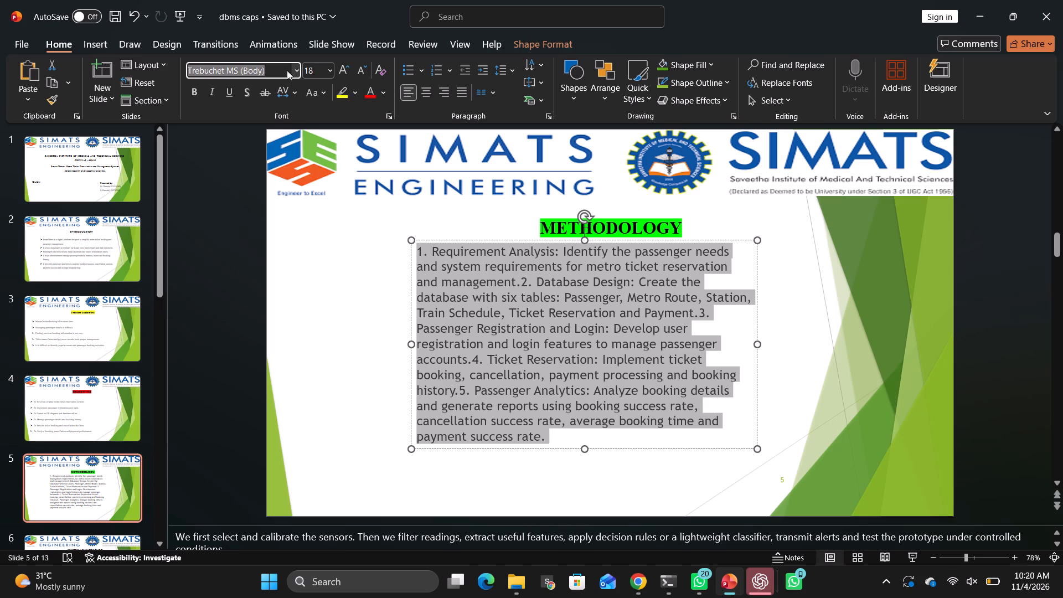
type("ti")
key("Return")
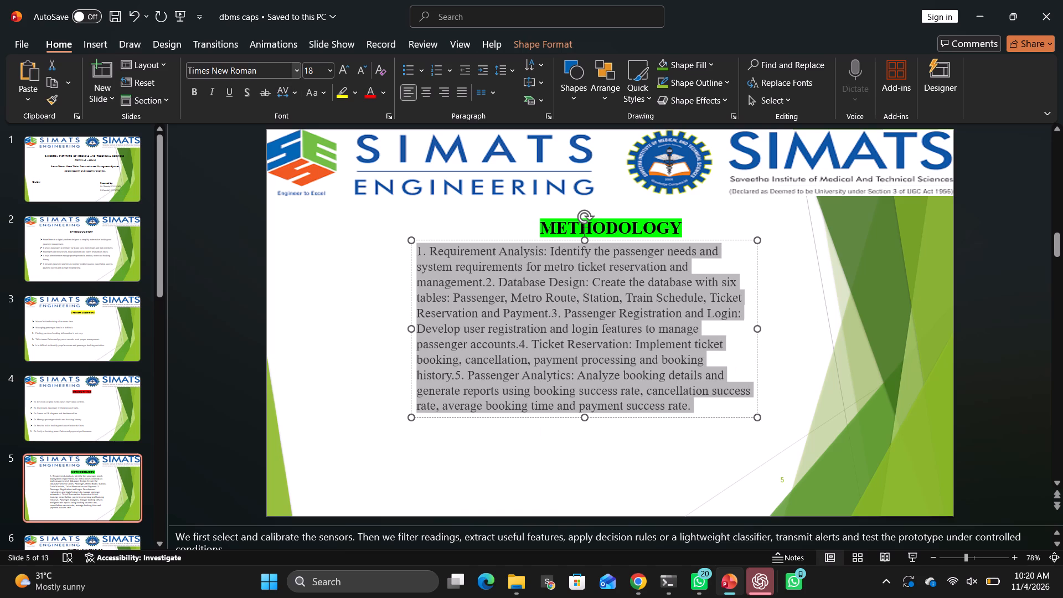
Apply arrow-style bullets to the methodology text.
left_click(453, 76)
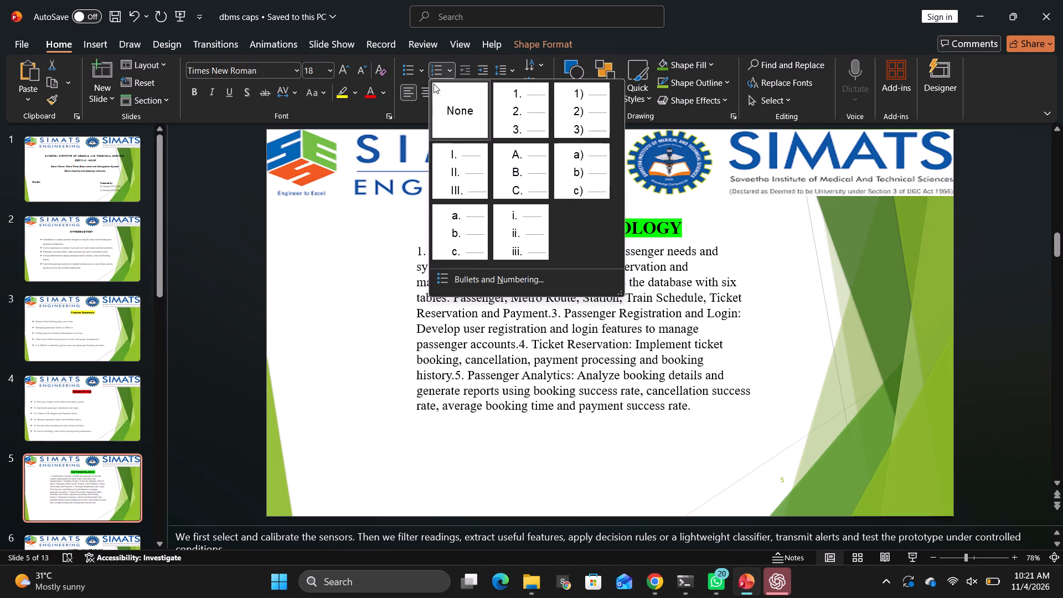
left_click(420, 70)
left_click(435, 235)
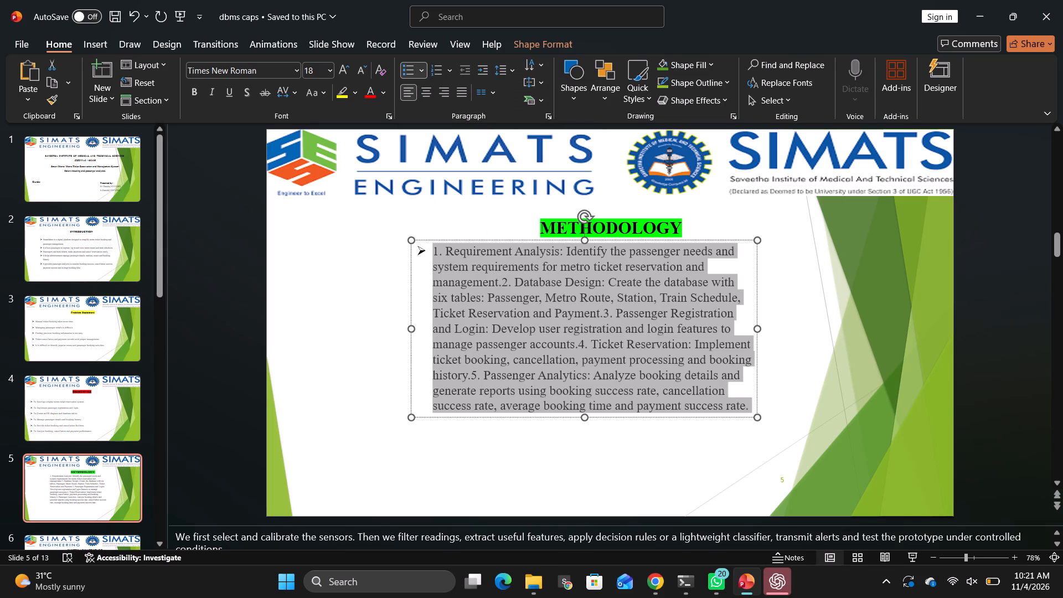
Break the methodology paragraph into separate bullets at Database Design and Passenger Registration and Login, deleting the numerals 2 and 3.
left_click(507, 281)
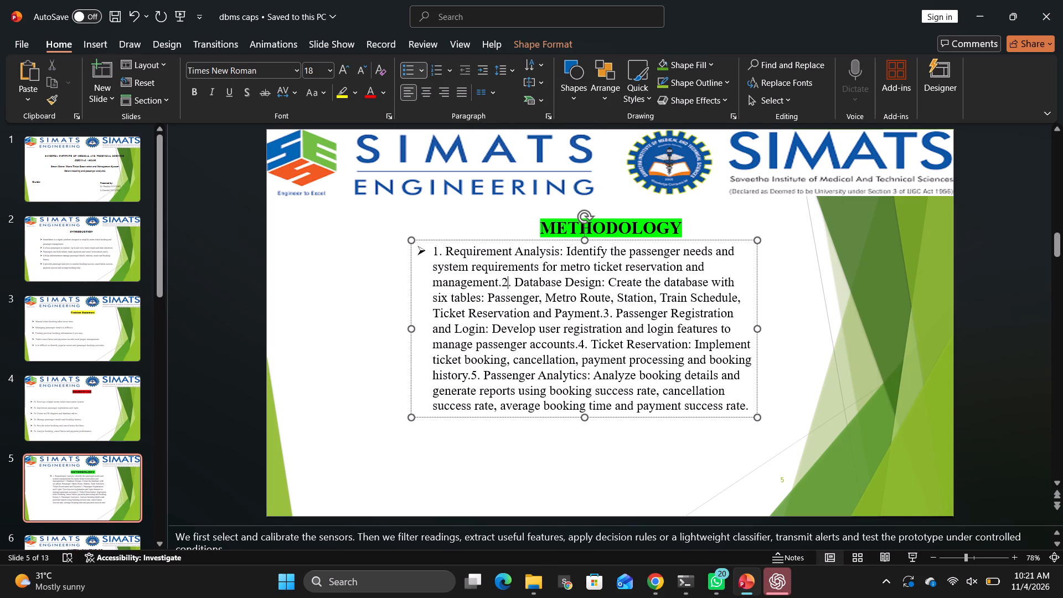
key("BackSpace")
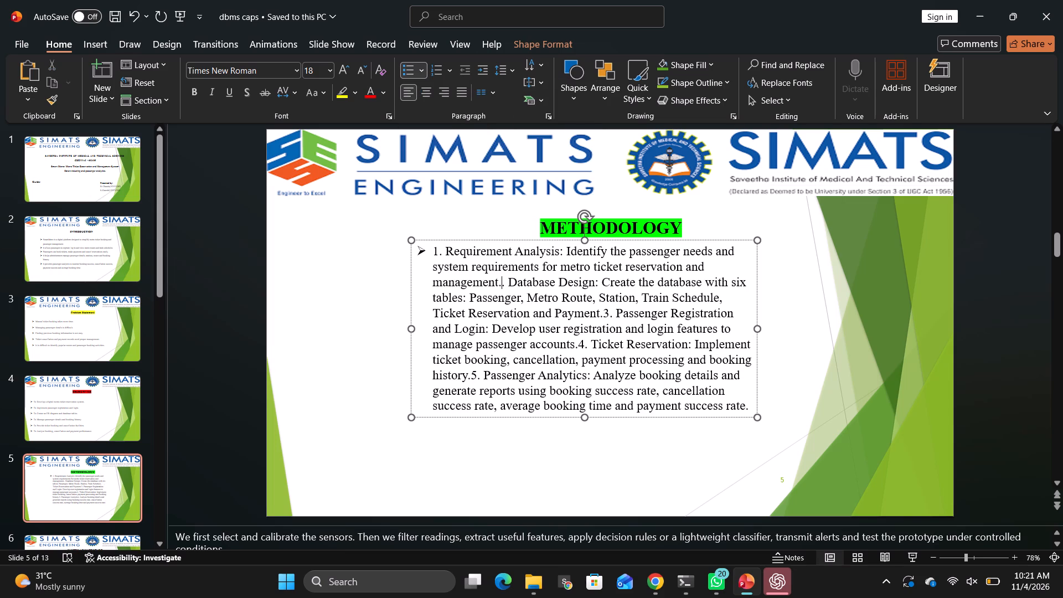
key("Return")
key("Down")
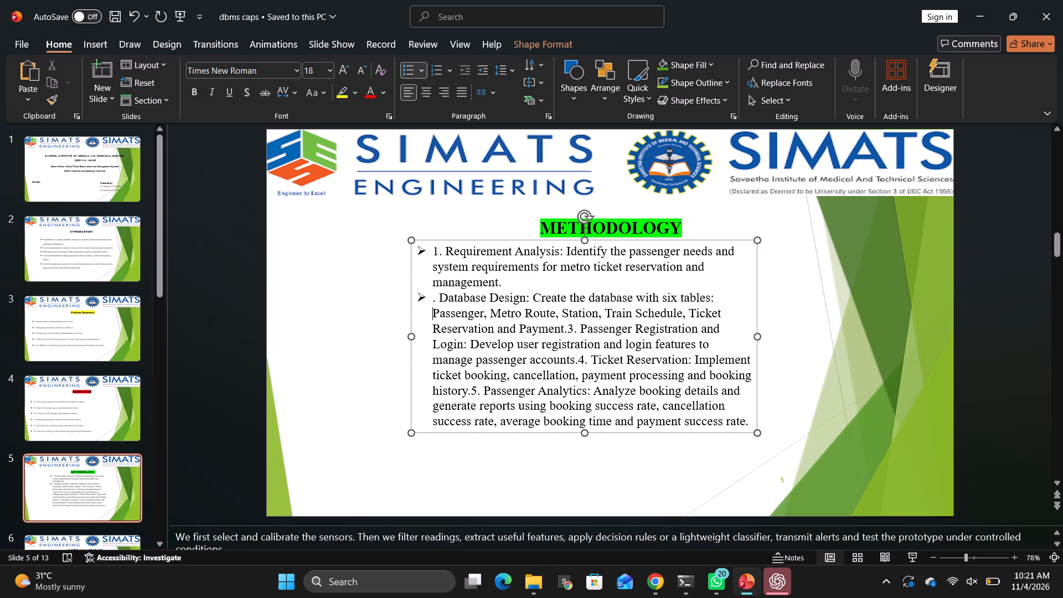
left_click(571, 329)
key("BackSpace")
key("Return")
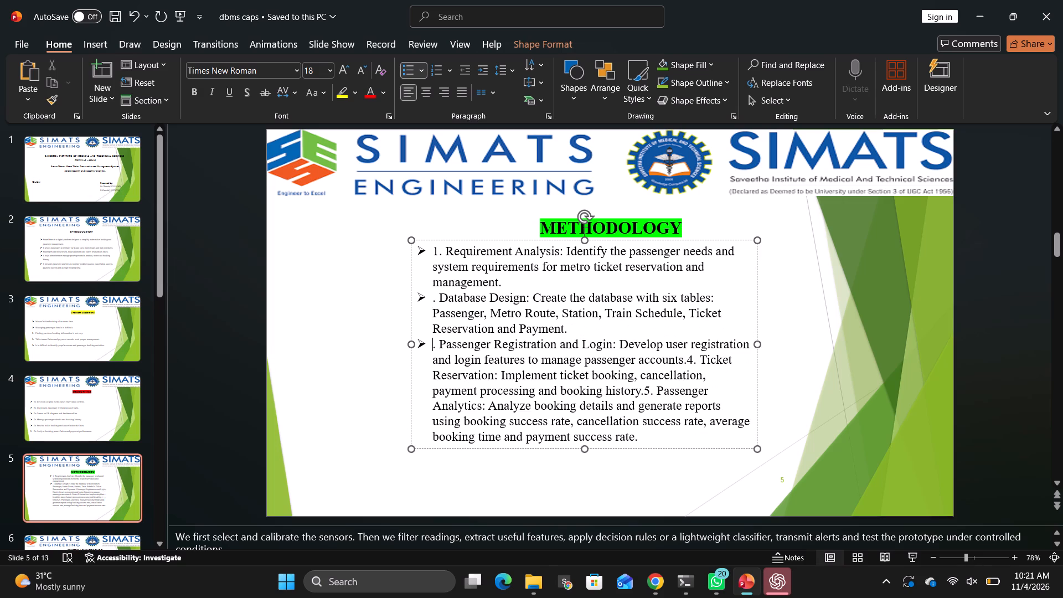
Remove the leftover periods and leading spaces from the start of the Database Design and Passenger Registration and Login bullets.
key("Right")
key("BackSpace")
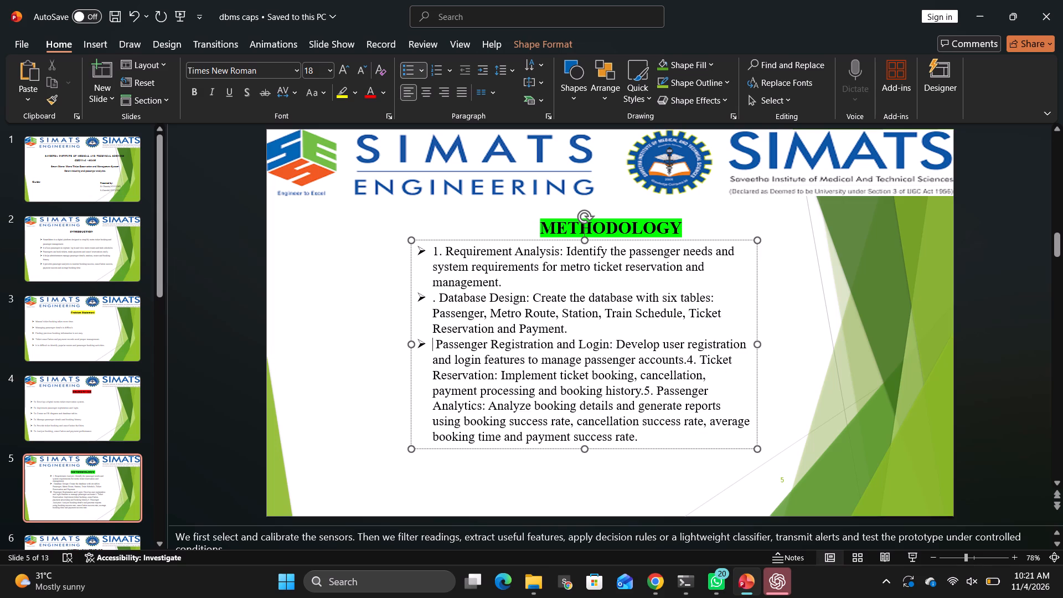
left_click(437, 296)
key("Right")
key("BackSpace")
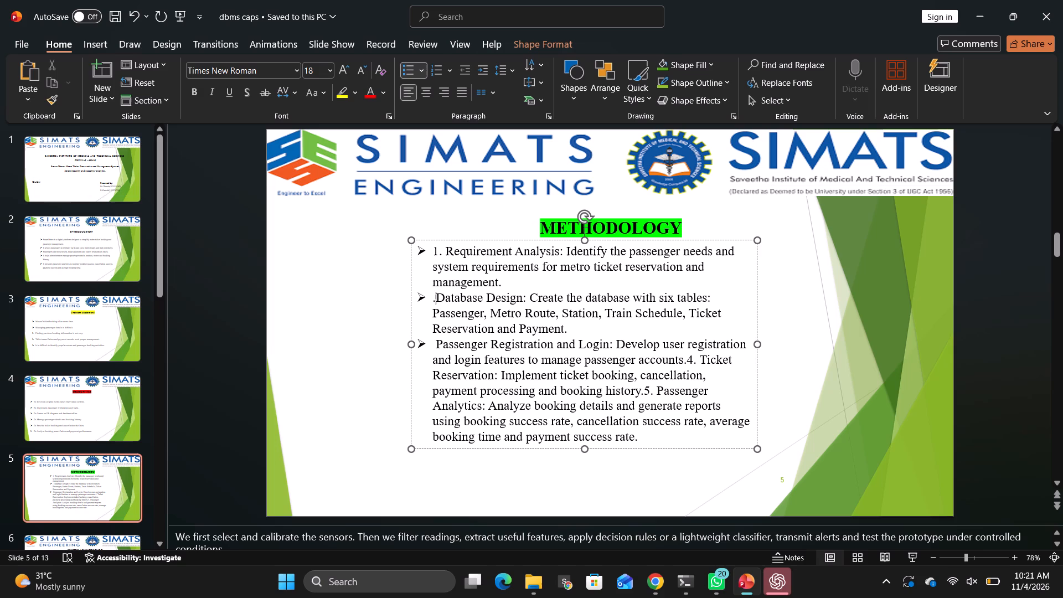
key("BackSpace")
key("Down")
key("Down")
key("Down")
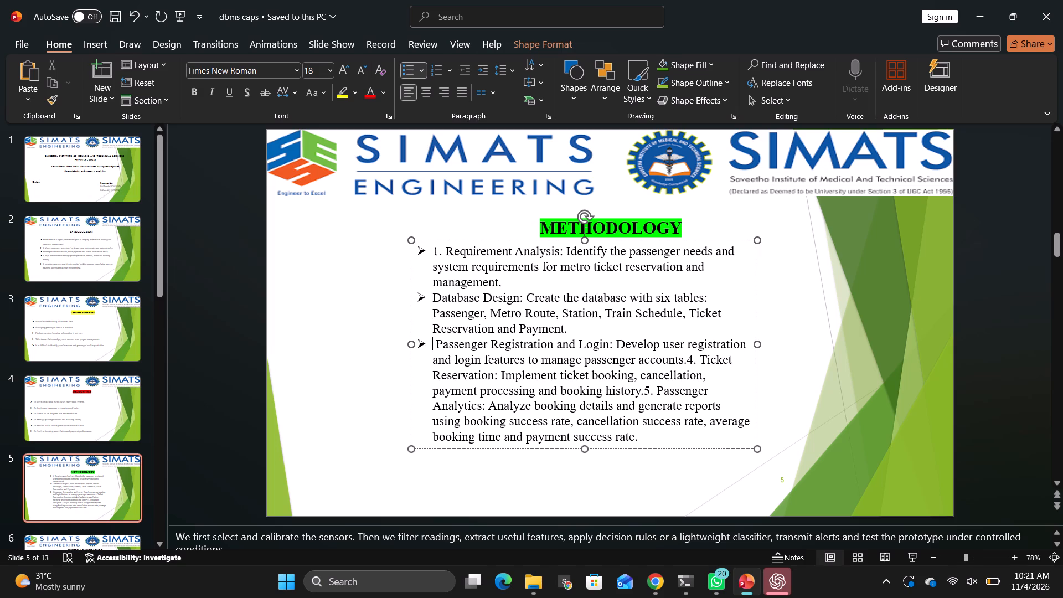
key("Down")
key("Up")
key("Right")
key("BackSpace")
key("Down")
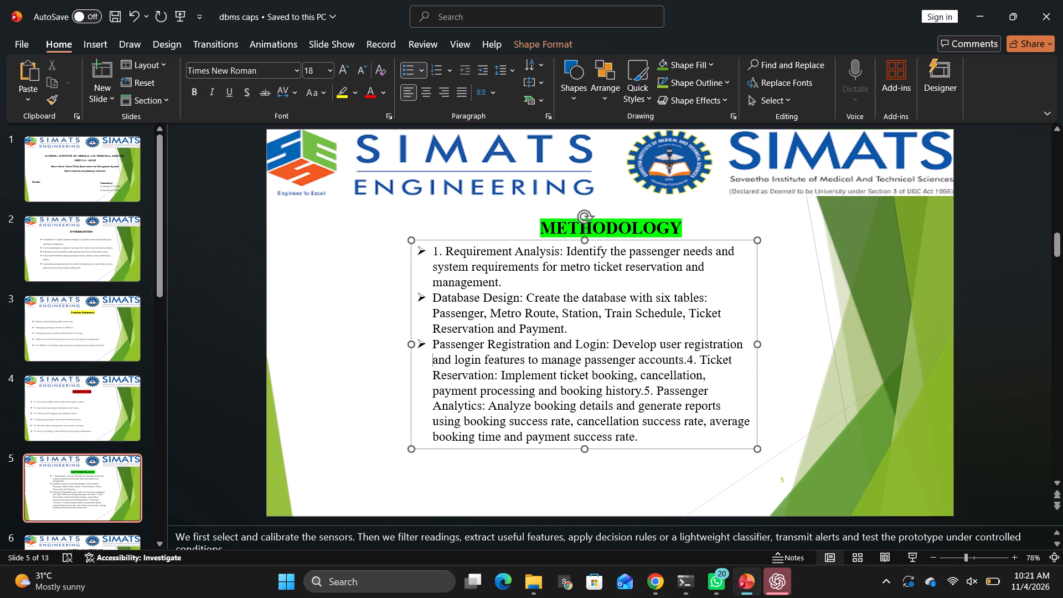
Delete the number 5 with its period and space before Passenger Analytics and make that text its own bullet.
left_click(654, 393)
key("Right")
key("BackSpace")
key("BackSpace")
key("BackSpace")
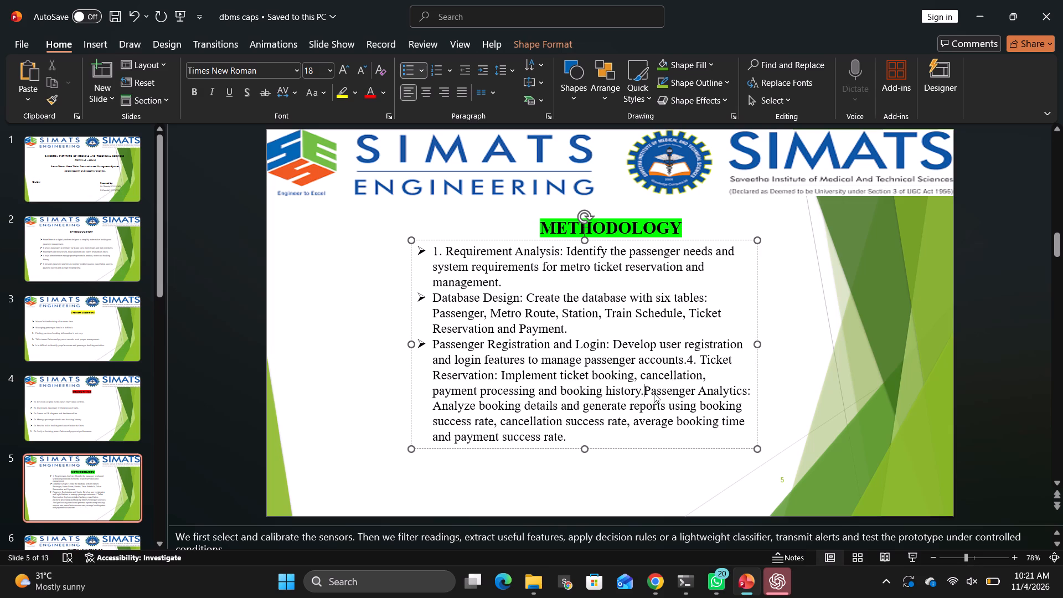
key("Return")
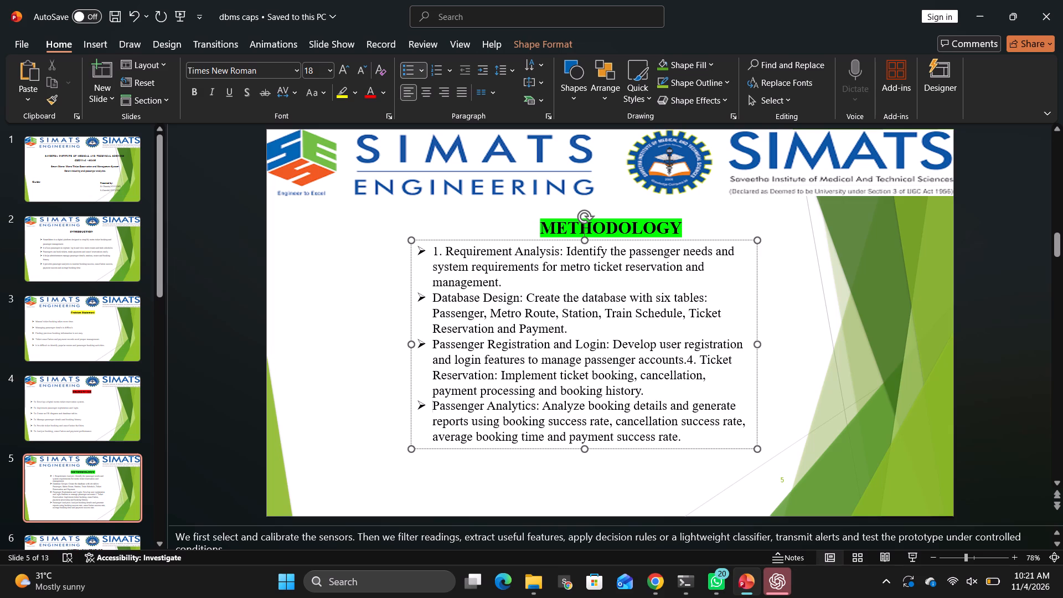
Delete the number 4 with its period and space before Ticket Reservation and make that text its own bullet.
left_click(699, 357)
key("BackSpace")
key("BackSpace")
key("BackSpace")
key("Return")
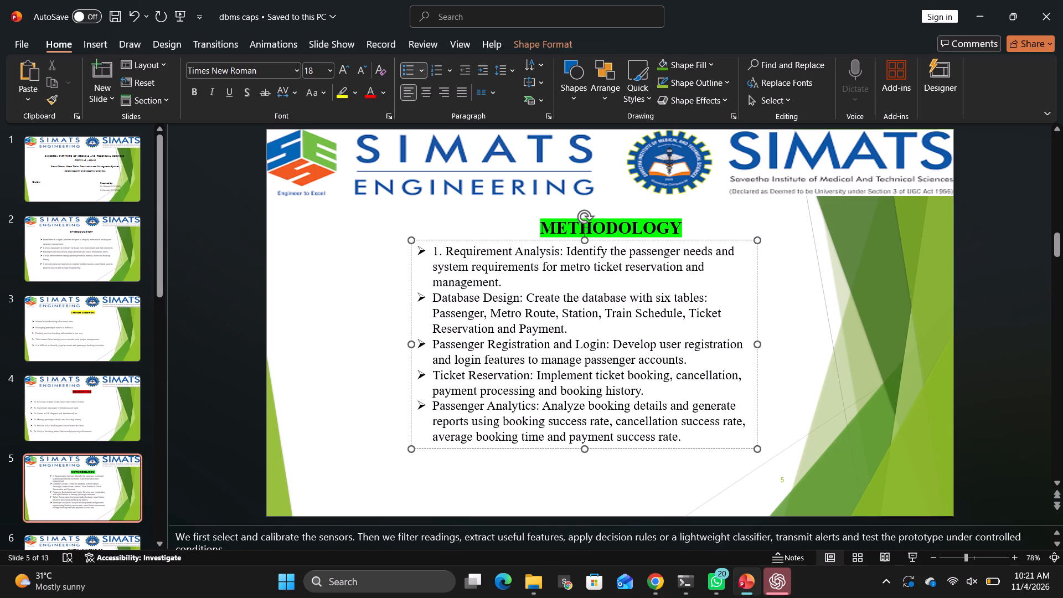
Set the line spacing of all the methodology bullets to 1.5.
left_click(622, 398)
key("ctrl+a")
left_click(504, 69)
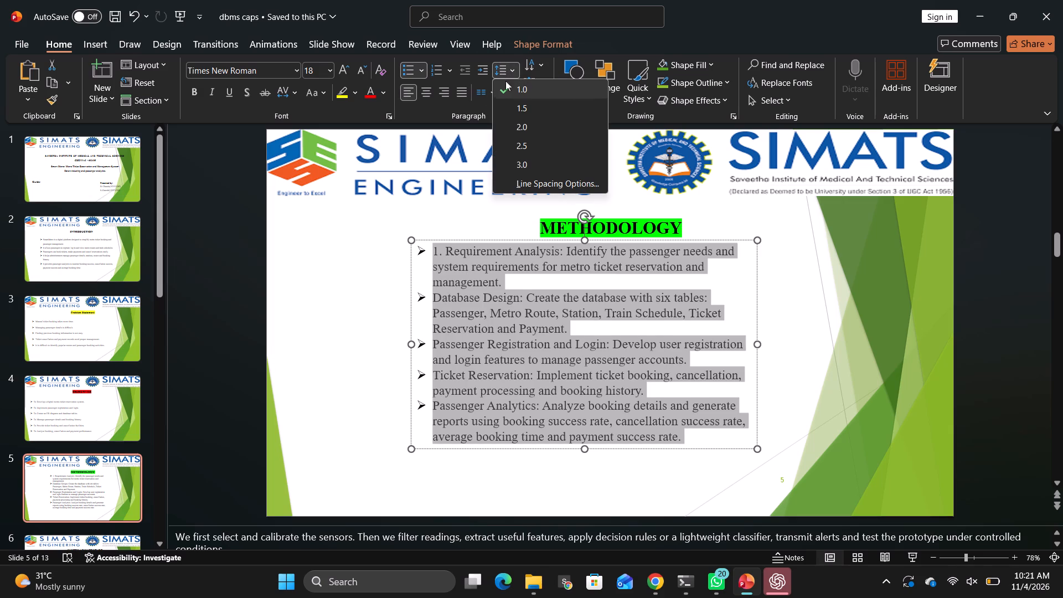
left_click(514, 113)
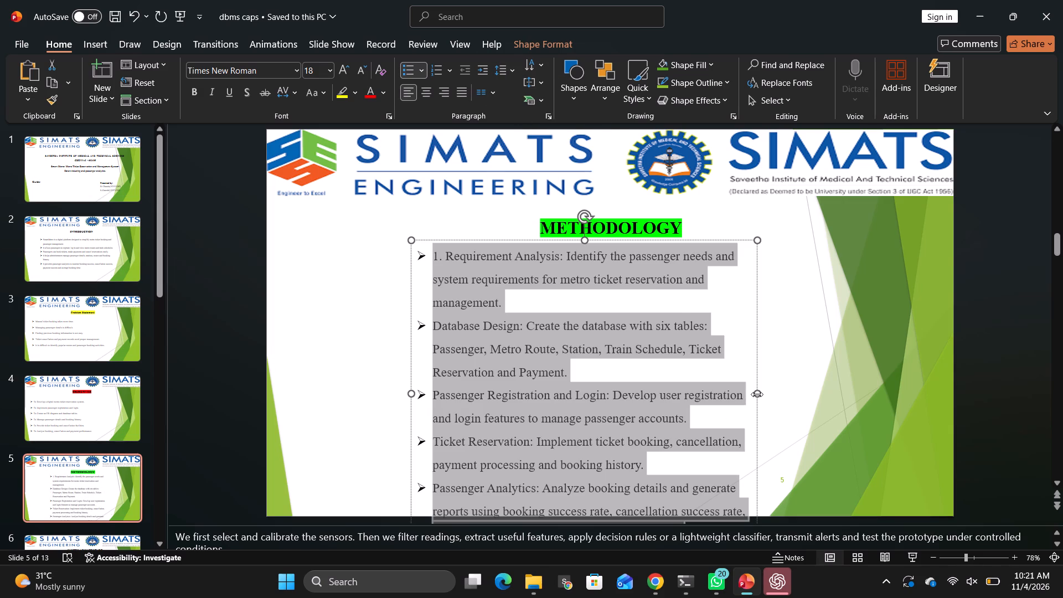
Widen the methodology text box so all five bullets fit on the slide, and position it beneath the METHODOLOGY title.
left_click_drag(757, 394, 896, 382)
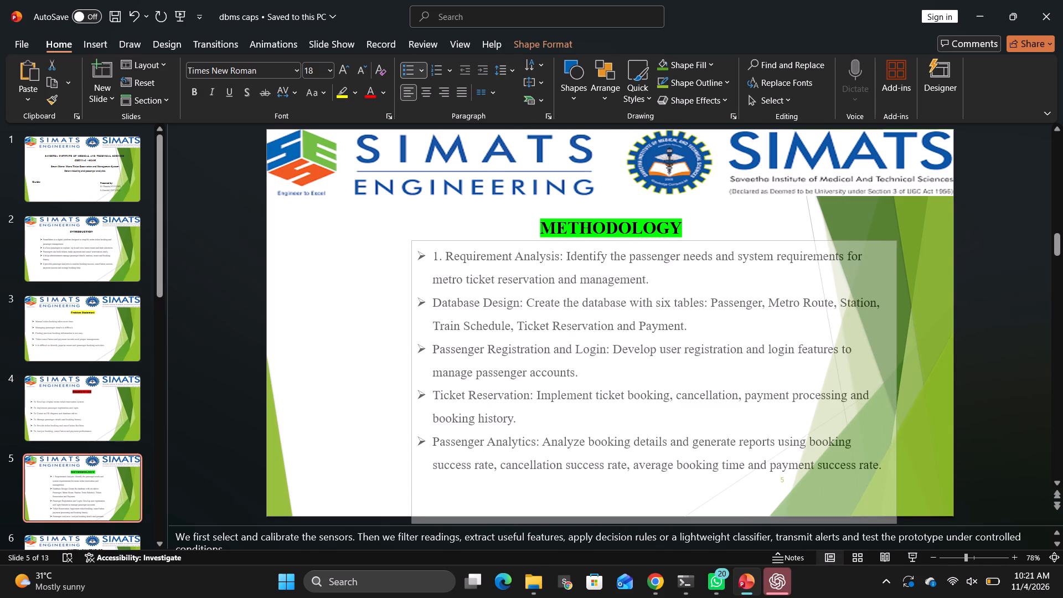
left_click_drag(896, 382, 902, 383)
left_click_drag(488, 240, 479, 240)
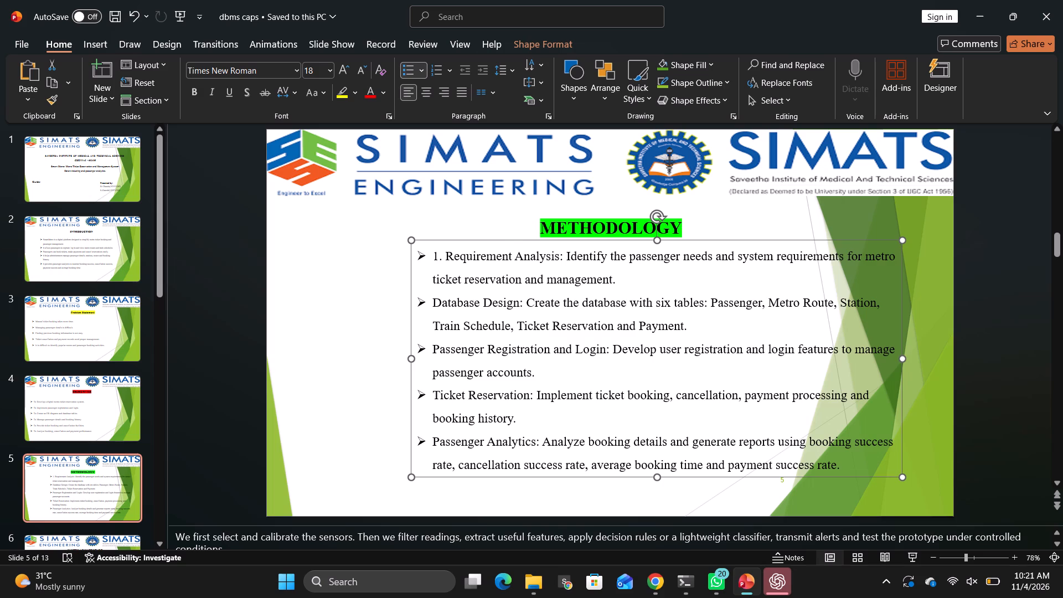
left_click_drag(479, 240, 405, 242)
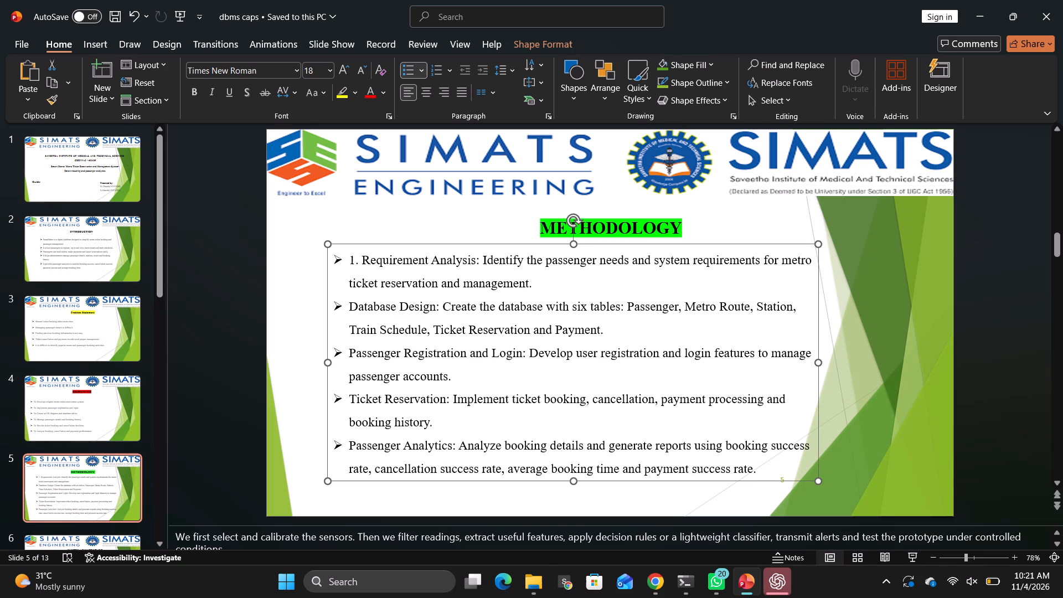
left_click_drag(818, 359, 856, 368)
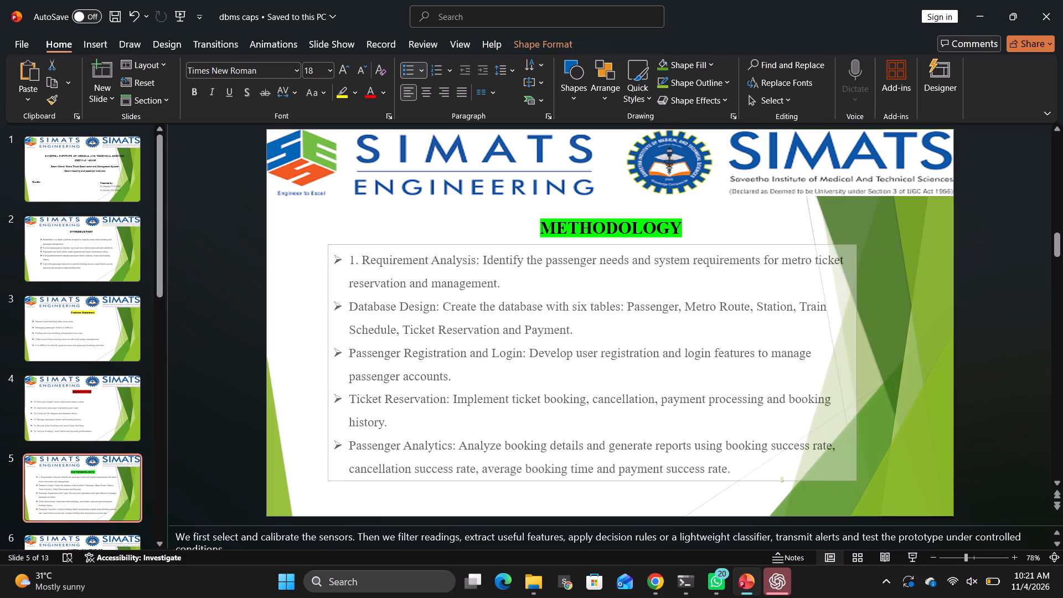
left_click_drag(856, 368, 857, 368)
left_click_drag(858, 396, 883, 405)
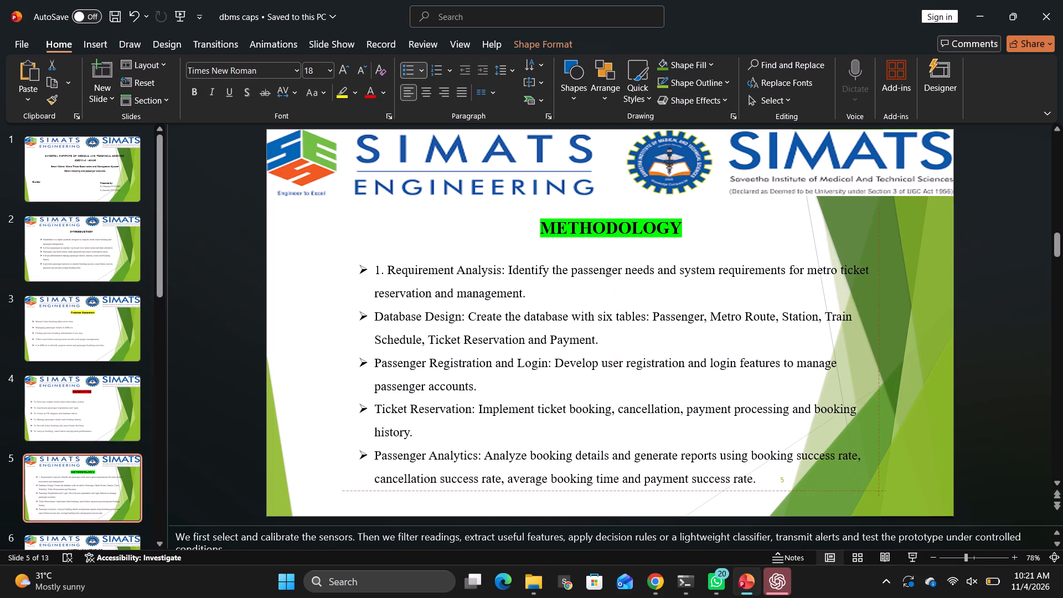
left_click_drag(883, 405, 889, 404)
left_click(309, 319)
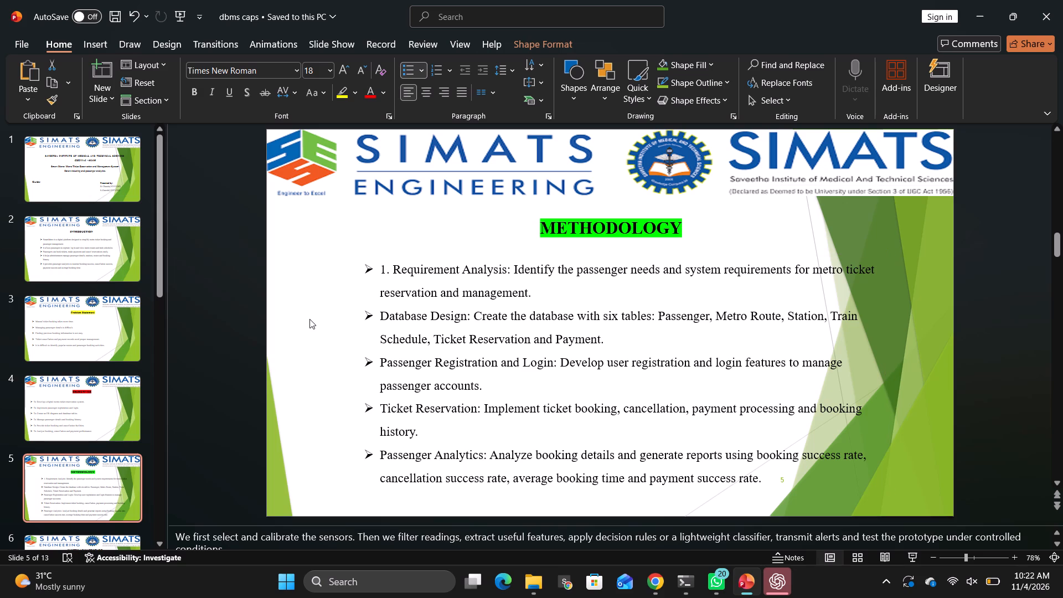
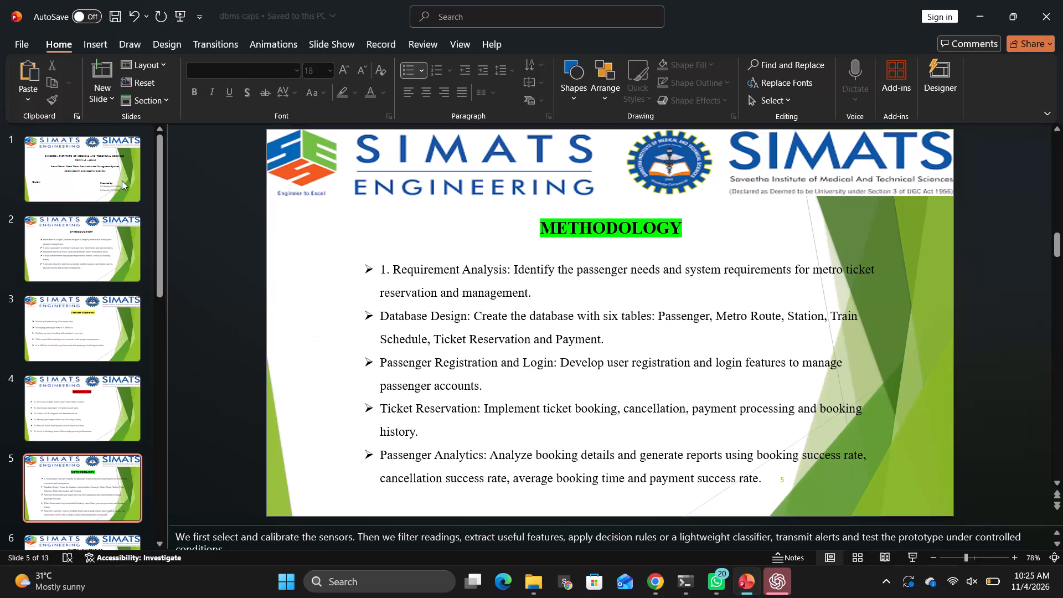
Save the presentation as a PowerPoint Presentation named dbms caps in the 2026-45 transfers folder, replacing the existing file.
left_click(28, 40)
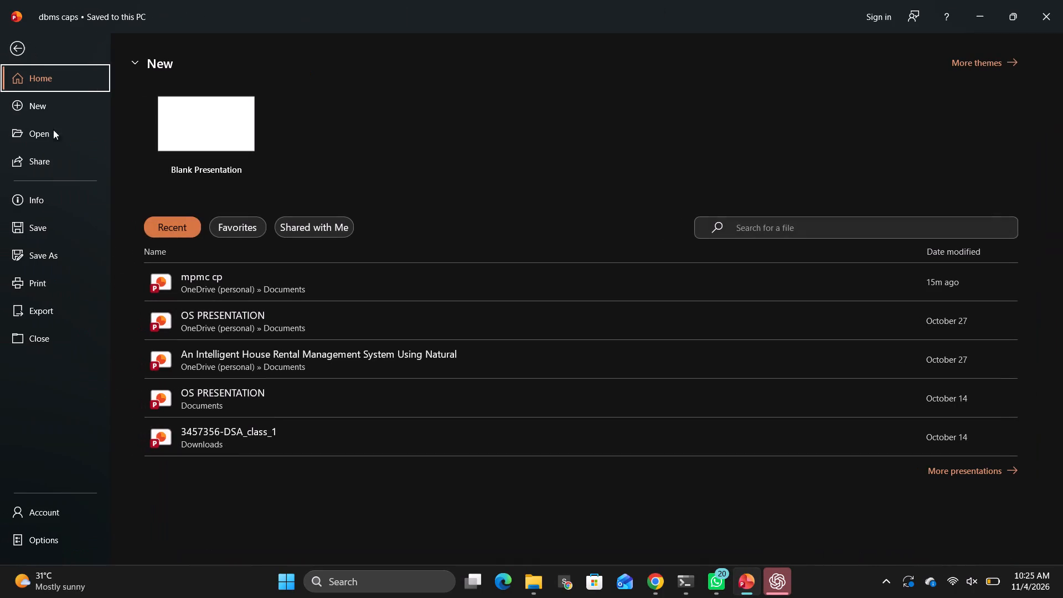
left_click(45, 255)
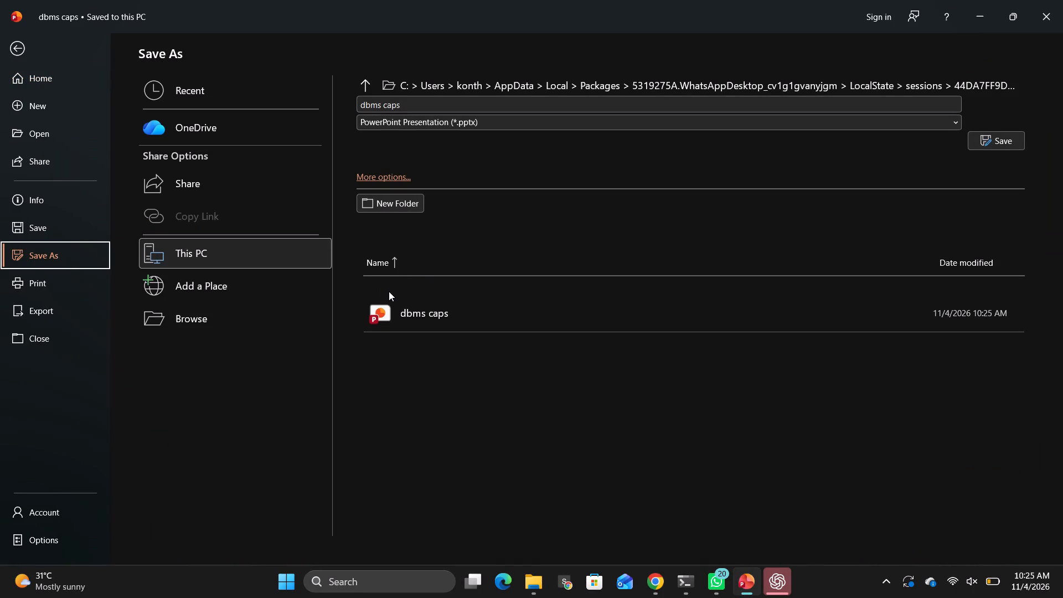
double_click(441, 324)
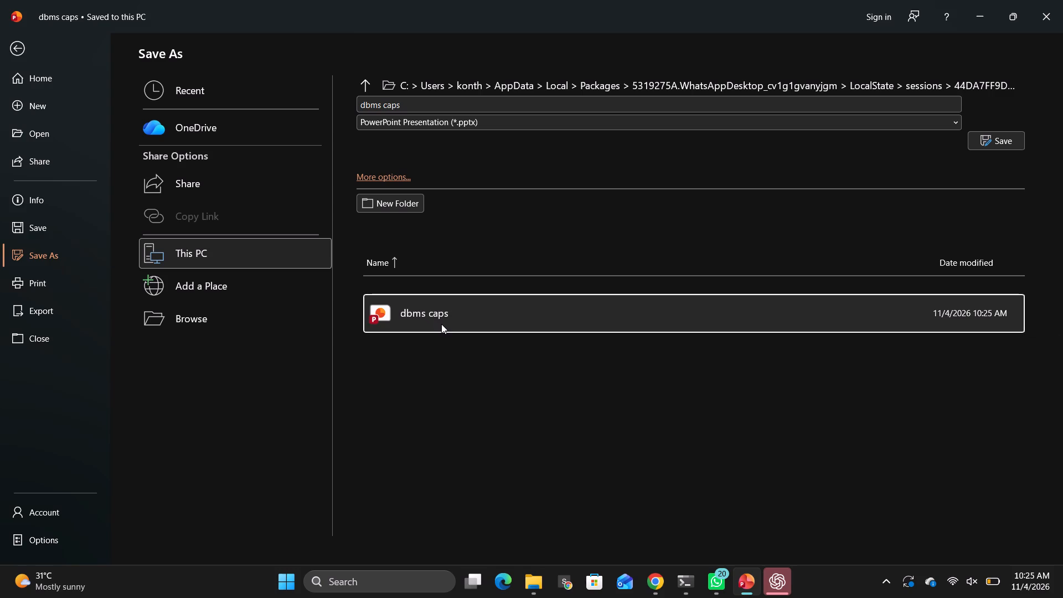
double_click(441, 324)
double_click(258, 251)
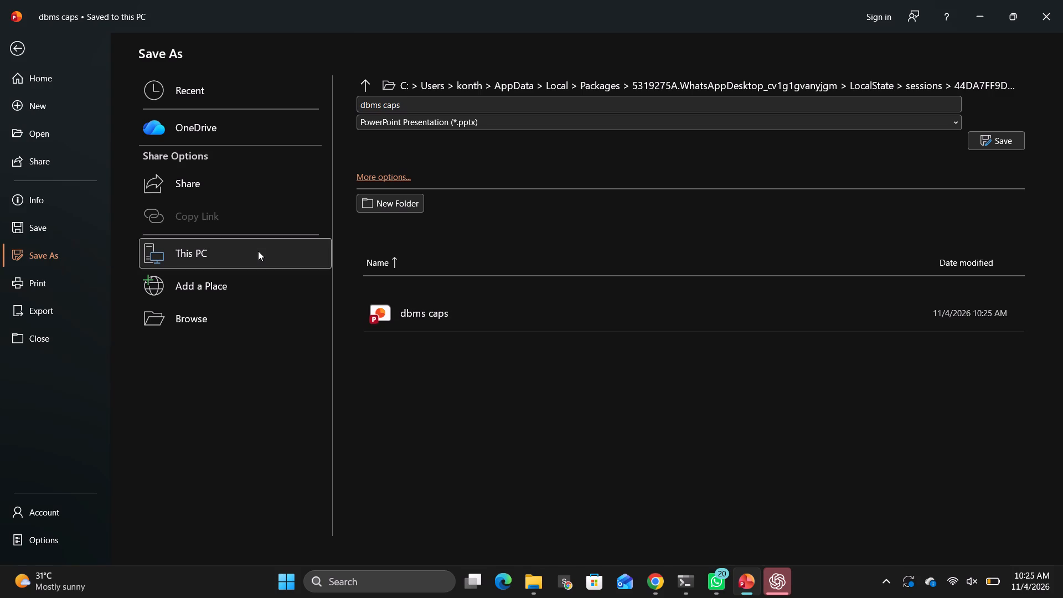
key("Return")
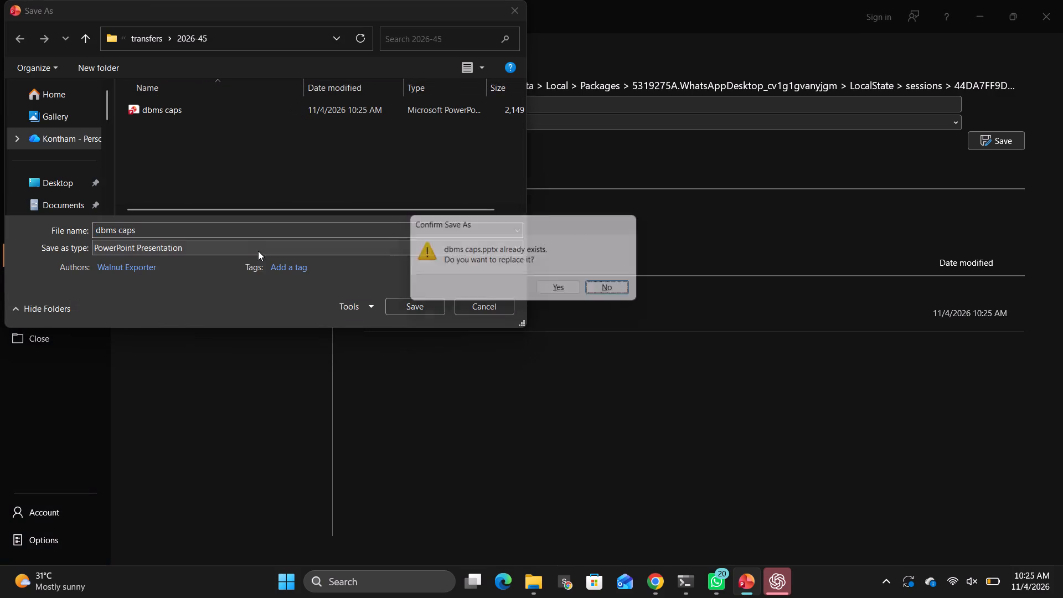
left_click(562, 291)
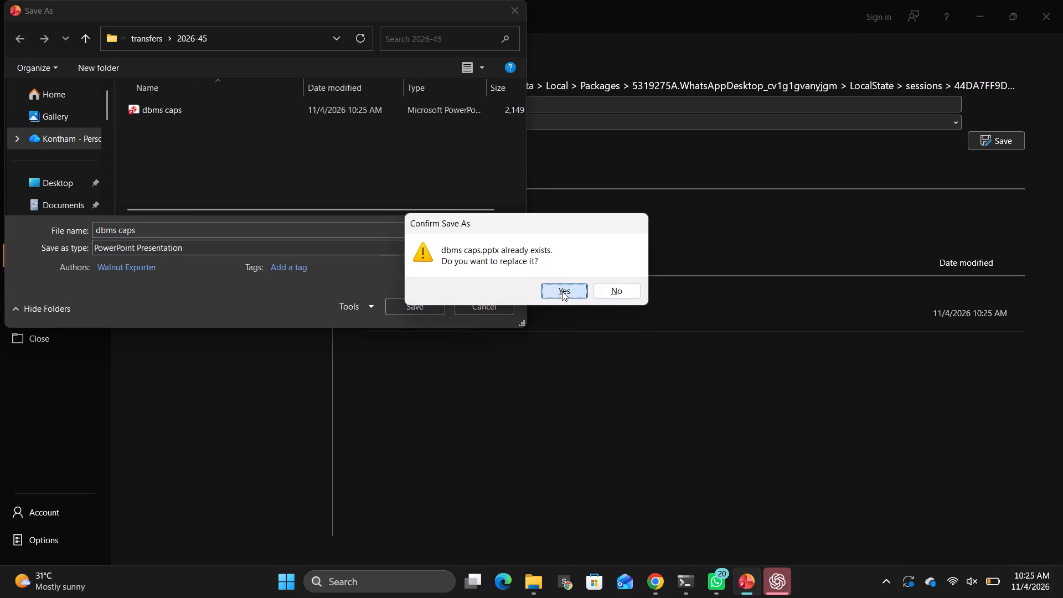
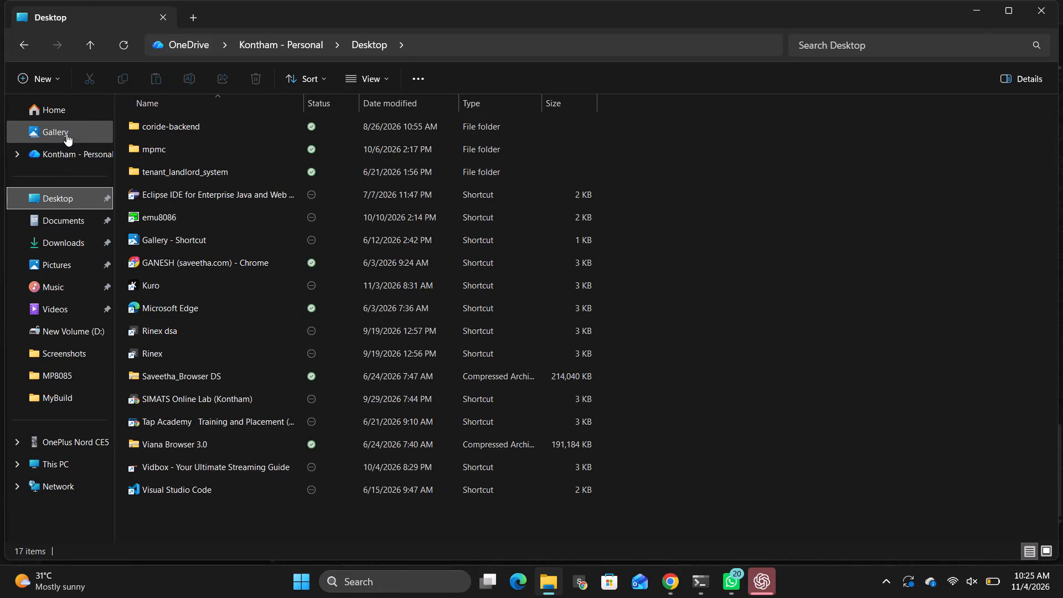
Copy the dbms caps presentation file from the recent files listed in Home.
left_click(67, 115)
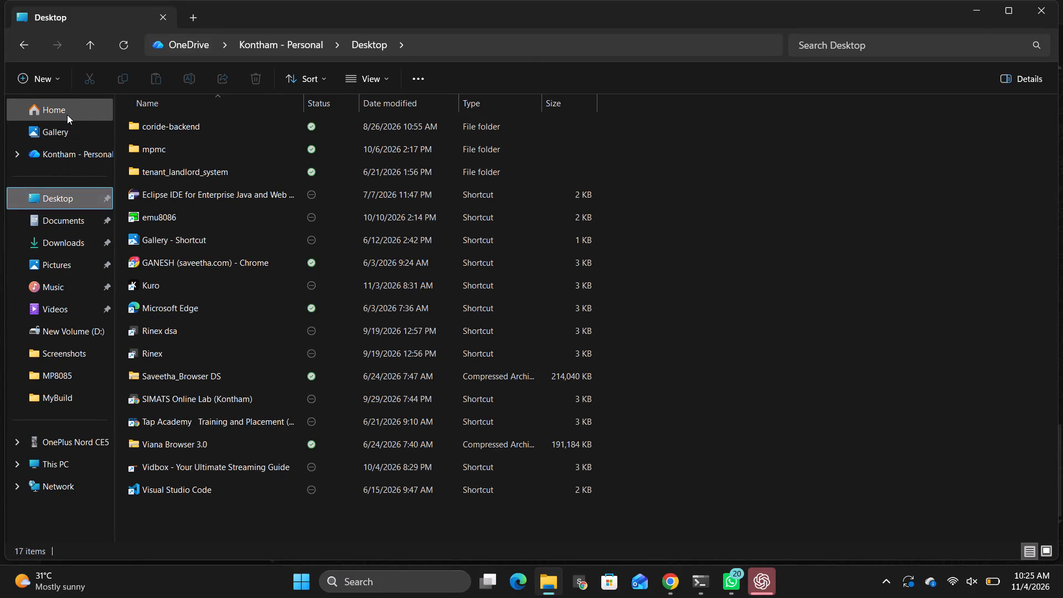
left_click(235, 346)
right_click(235, 346)
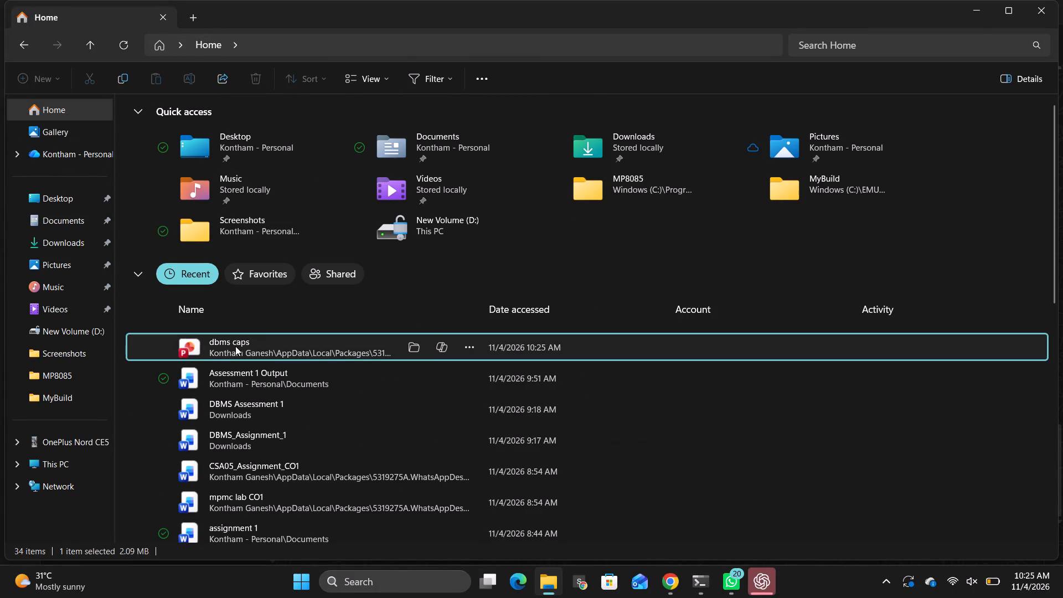
left_click(264, 120)
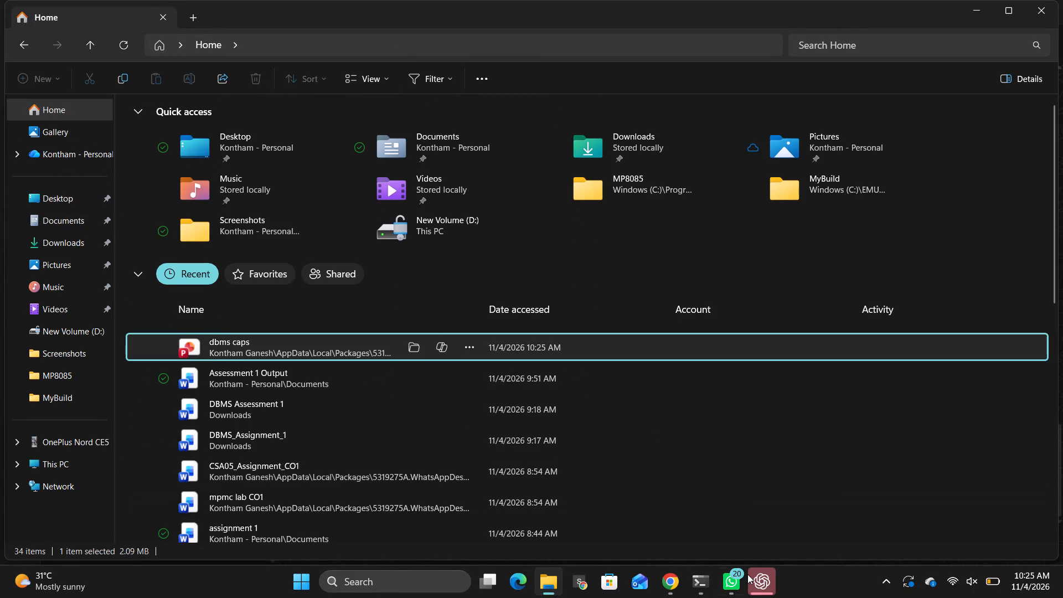